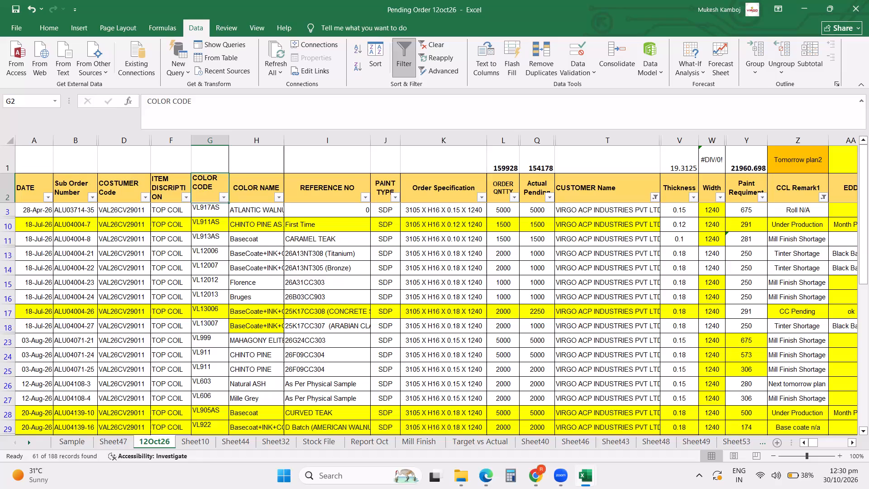
Review the filtered VIRGO ACP order list from first to last row and check the CCL Remark1 filter choices.
click(659, 259)
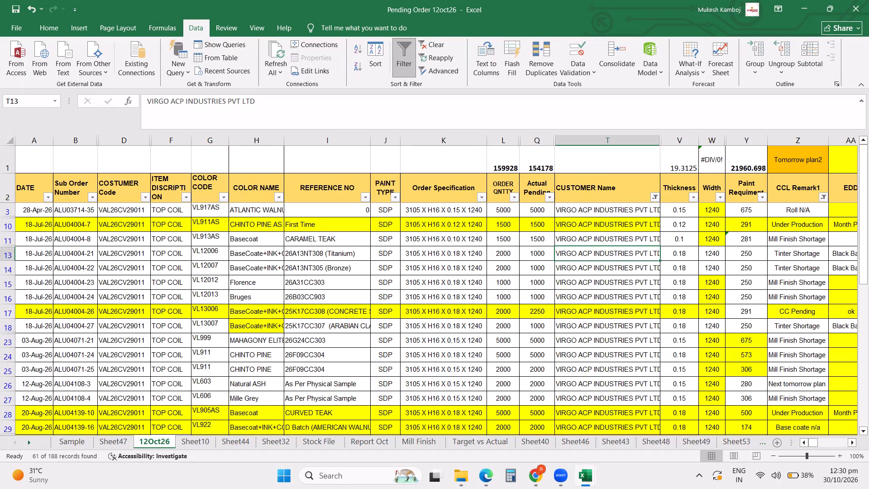
key(ctrl+Up)
key(ctrl+Up)
key(Down)
key(Down)
key(Down)
key(Down)
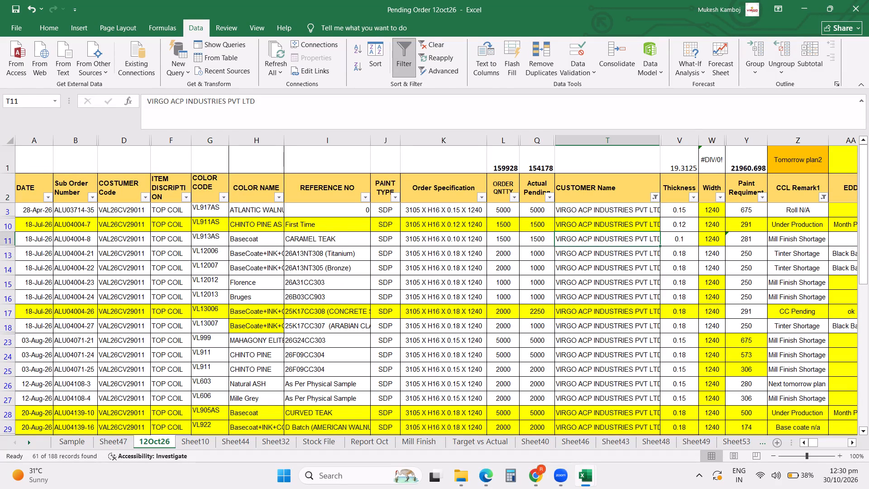
key(ctrl+Down)
key(Down)
key(Down)
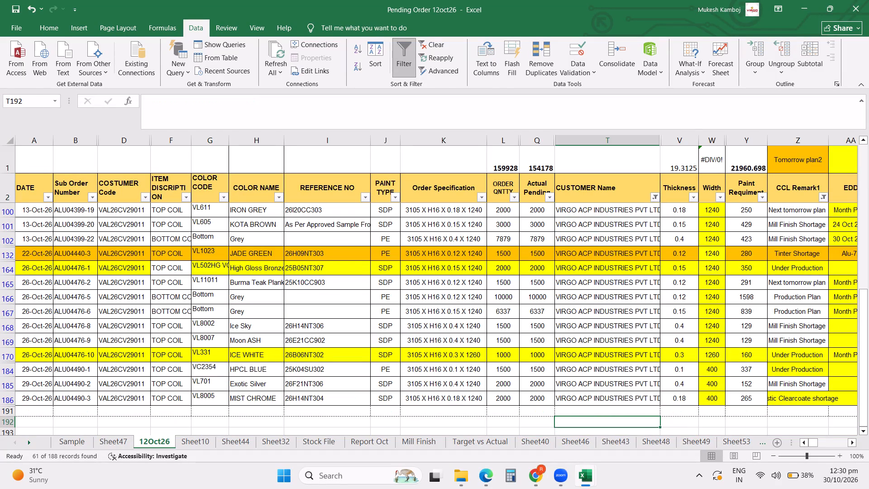
key(Up)
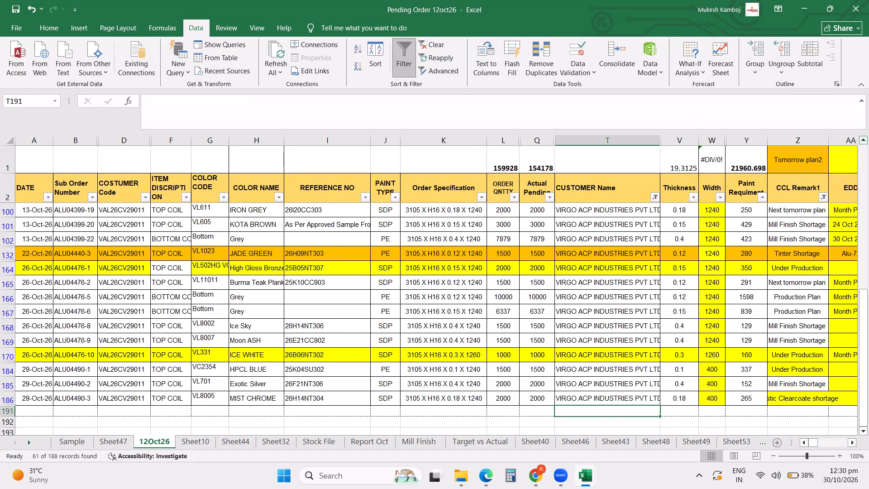
click(827, 196)
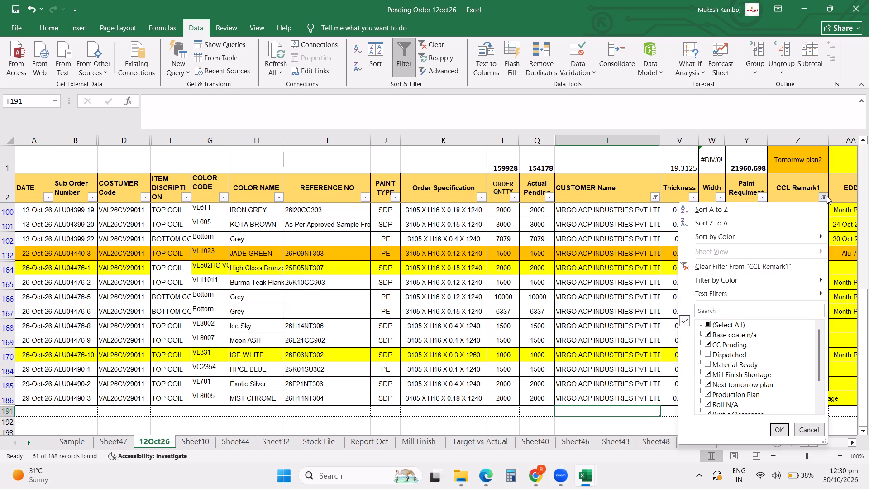
click(612, 303)
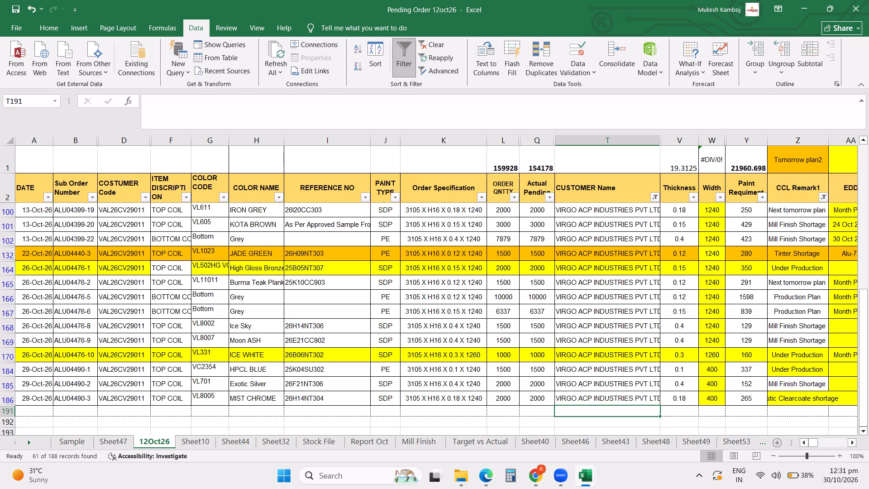
Copy the "Rustic Clearcoate shortage" remark from the MIST CHROME order to the Ice Sky and Moon ASH orders in CCL Remark1.
click(785, 398)
key(ctrl+c)
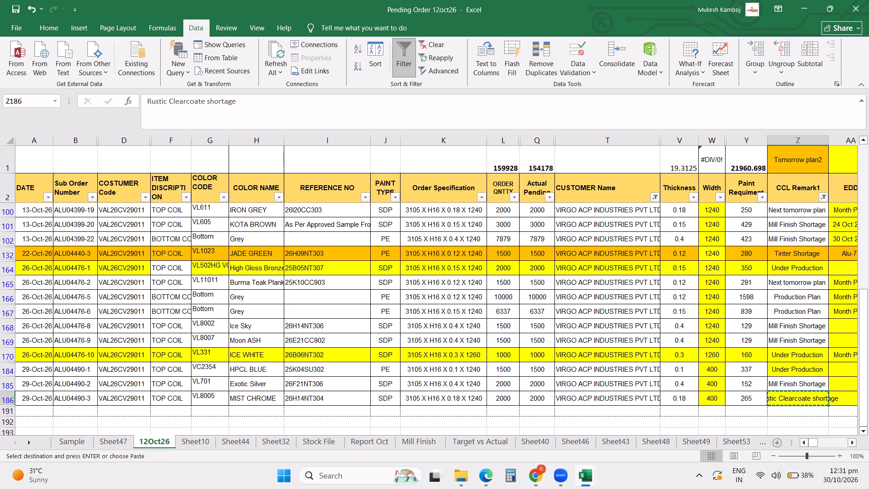
key(Up)
key(Up)
key(Up)
key(Up)
key(Up)
key(ctrl+v)
key(Down)
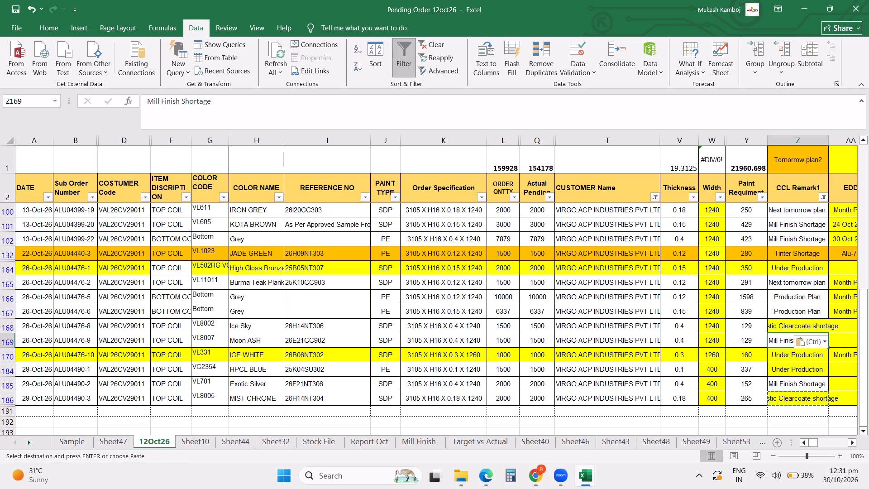
key(ctrl+v)
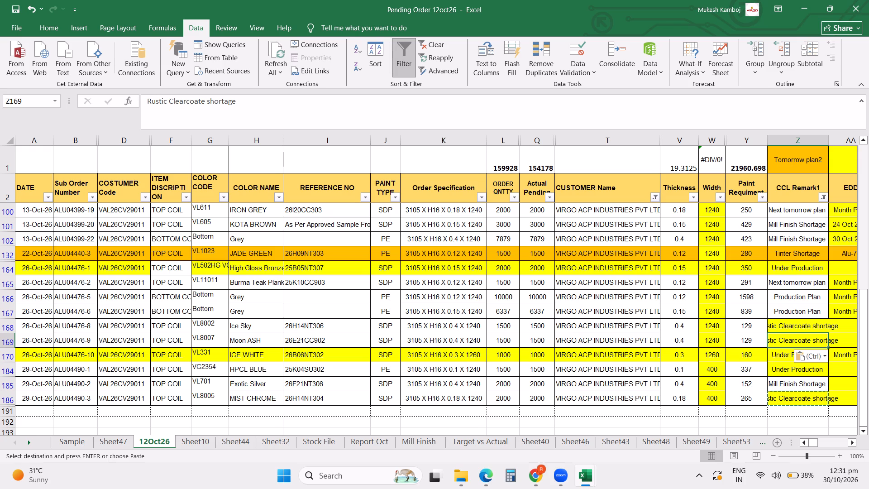
Append "& Mill Finish N/A" to the Moon ASH order's CCL remark in row 169.
click(302, 108)
key(space)
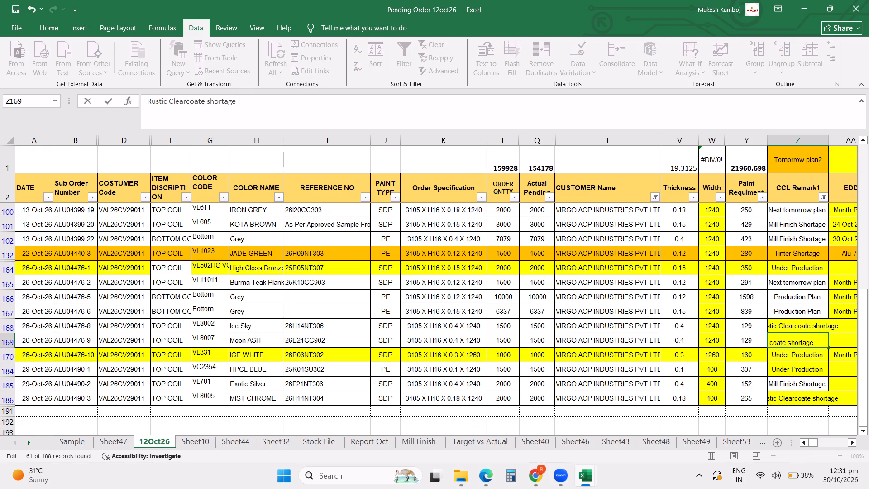
text(&)
key(space)
text(Mill Finish)
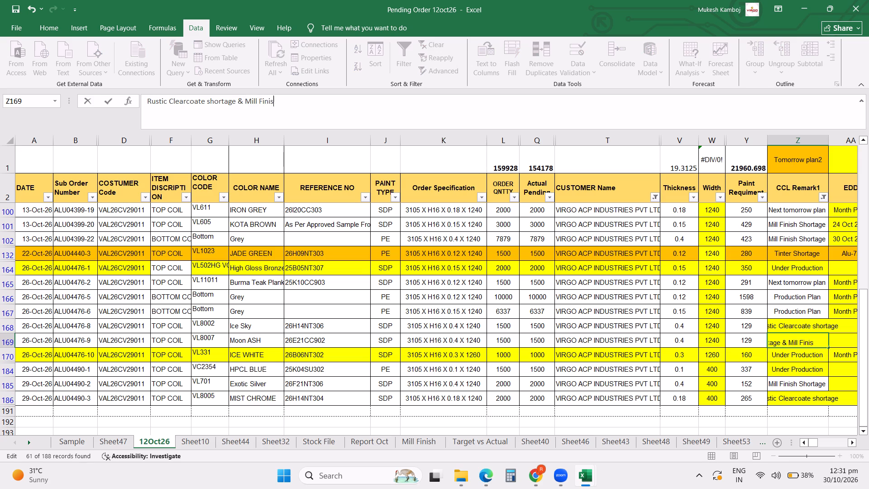
key(space)
key(shift+n)
text(/A)
key(Return)
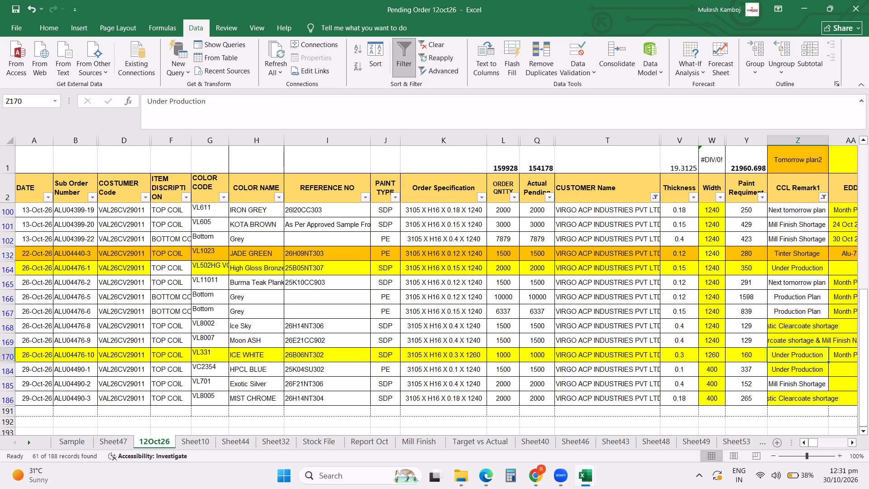
Copy the Moon ASH order's extended CCL remark to the Ice Sky order in row 168.
key(Up)
key(ctrl+c)
key(Up)
key(ctrl+v)
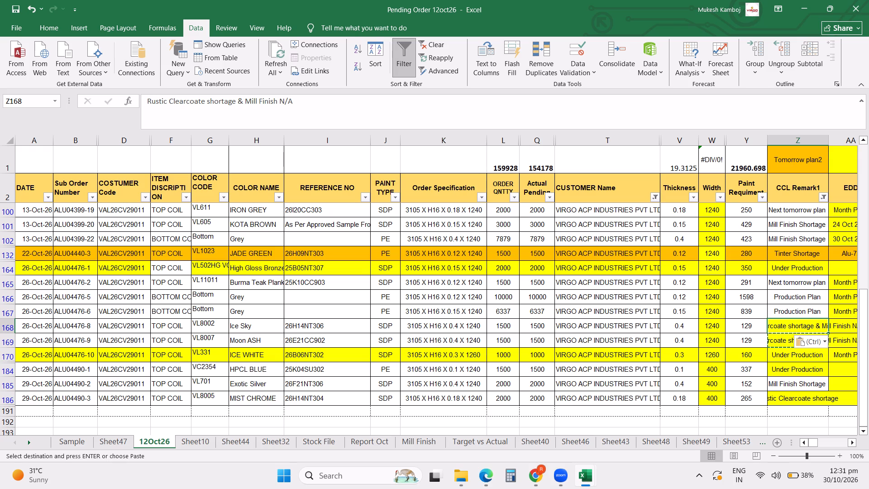
Examine the CCL remarks and order quantities of the last listed orders, between rows 101 and 186.
click(609, 309)
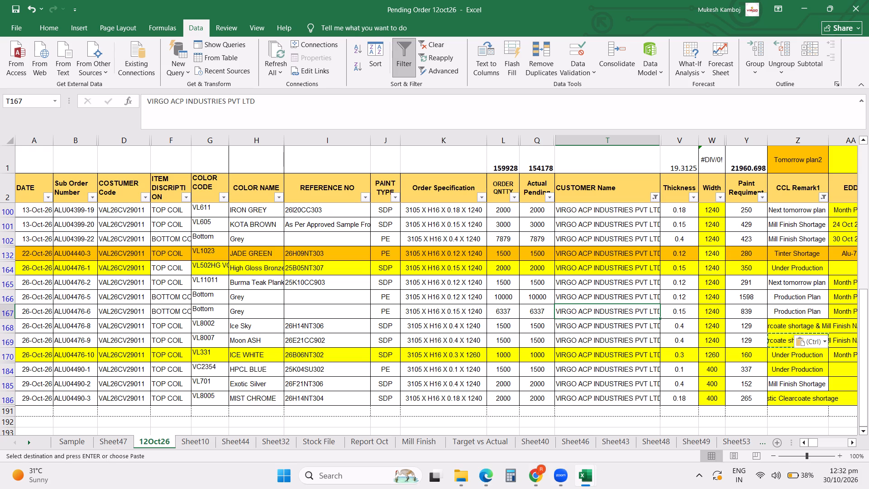
click(139, 301)
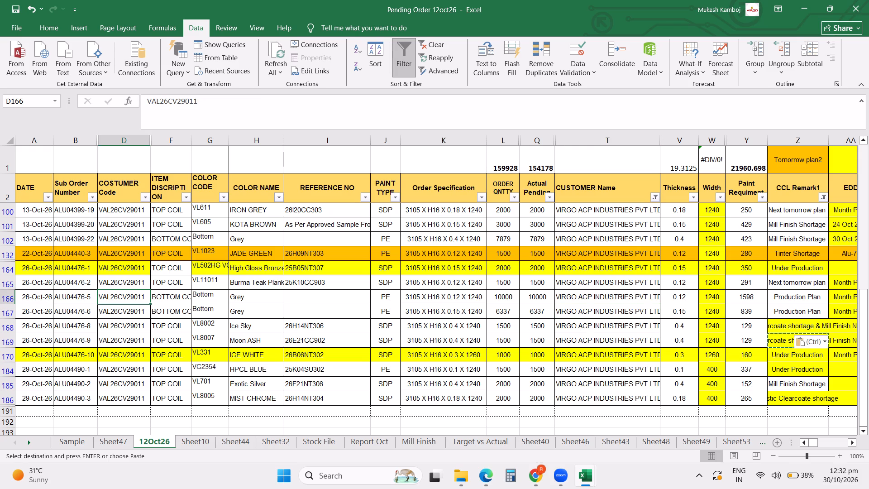
click(792, 226)
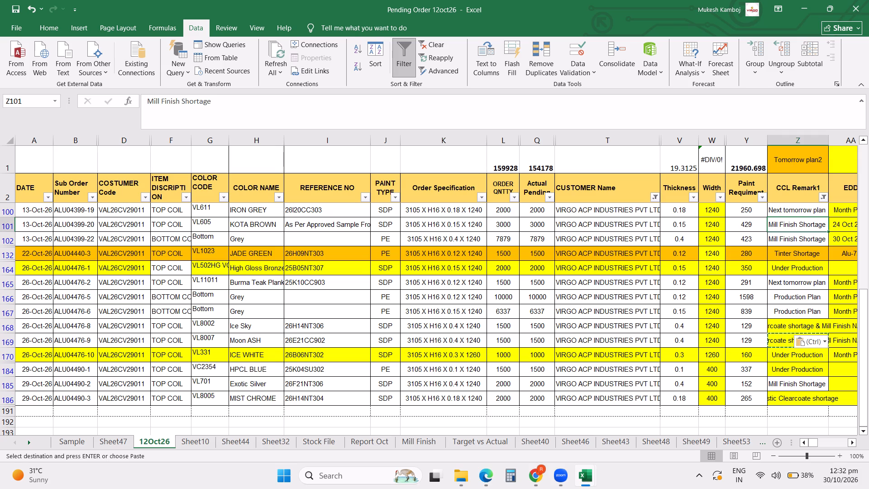
click(779, 240)
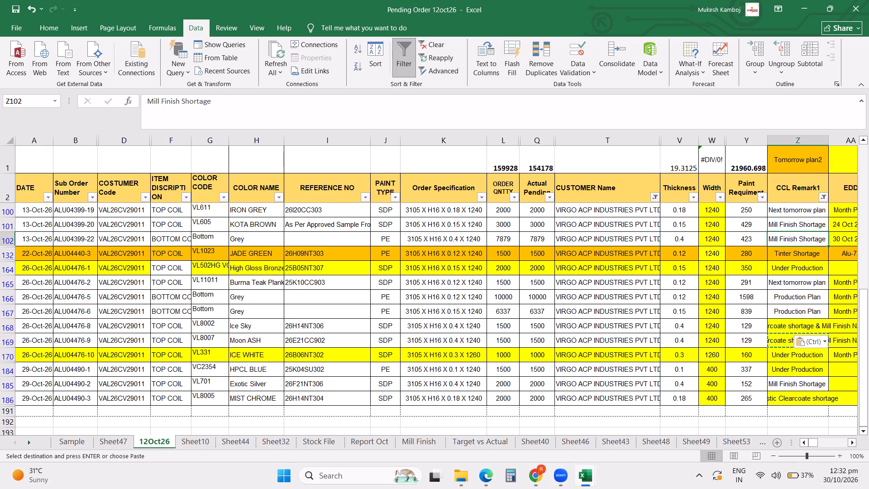
click(506, 237)
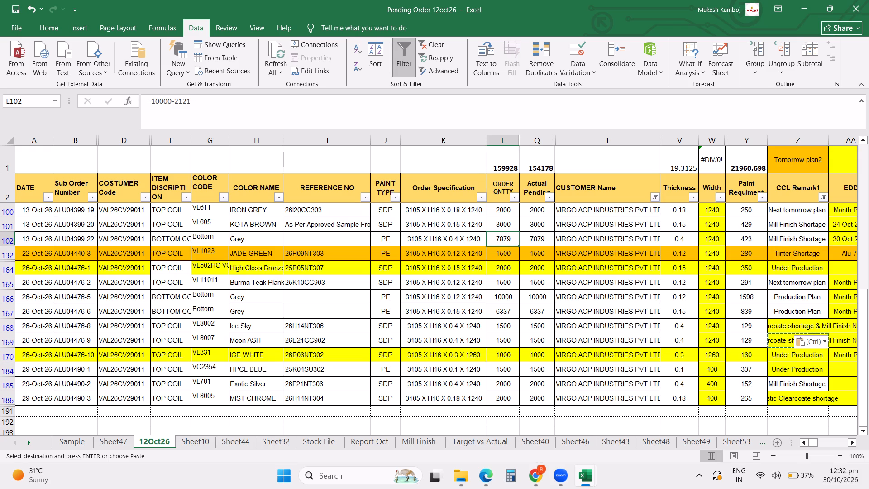
key(Down)
key(Down)
key(Down)
key(Down)
key(Down)
key(Down)
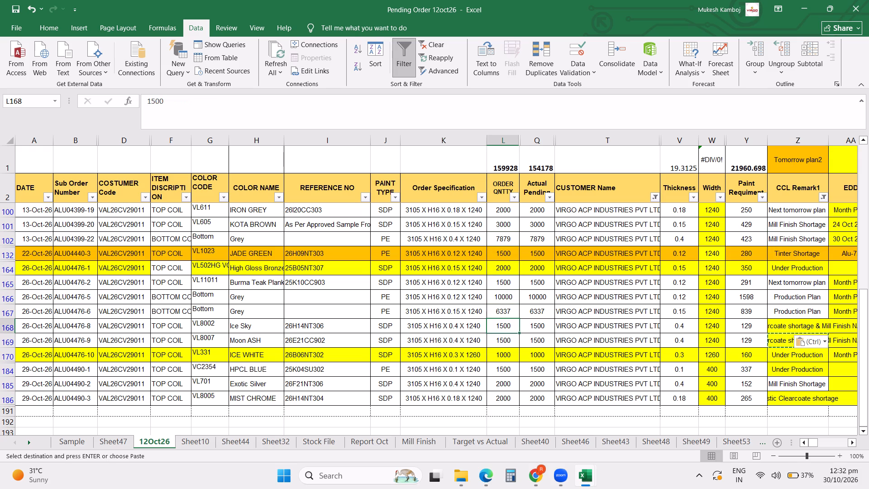
key(Up)
key(Up)
key(Up)
key(Up)
key(Up)
key(Up)
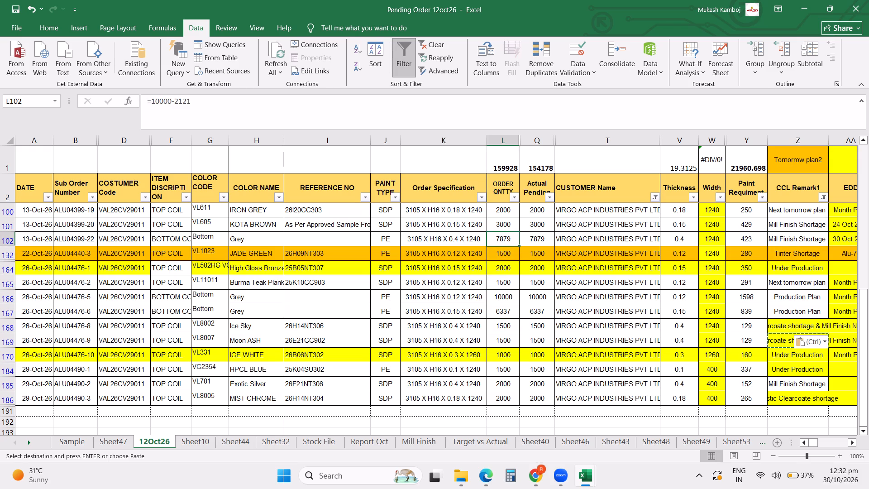
key(Down)
key(Down)
key(Down)
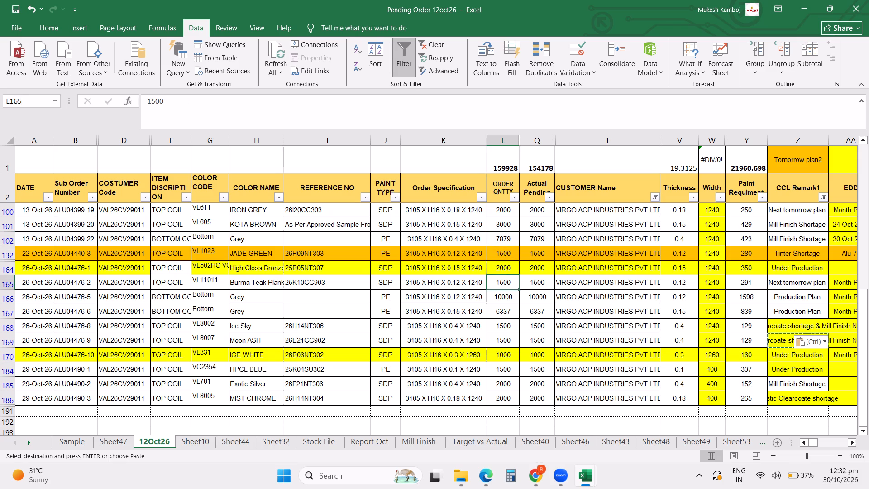
key(Down)
key(Down)
key(Down)
key(Down)
key(Down)
key(Down)
key(Down)
key(Down)
key(Down)
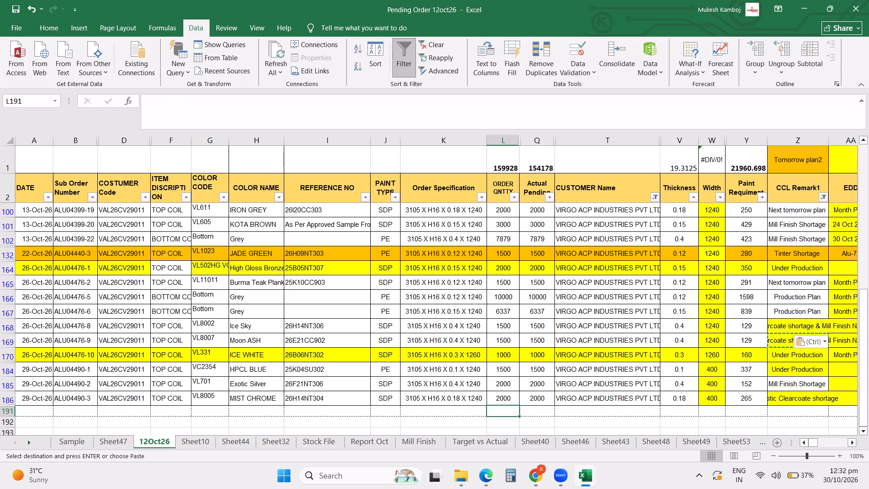
key(Up)
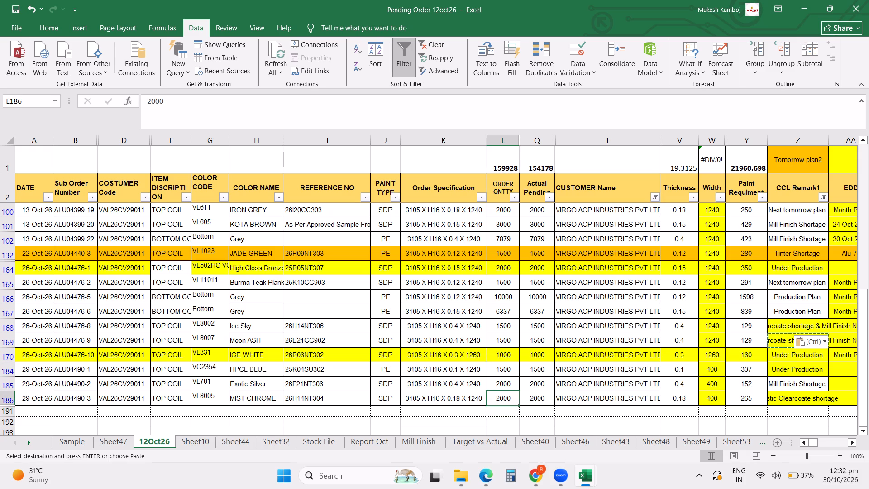
key(Up)
key(Up)
key(Up)
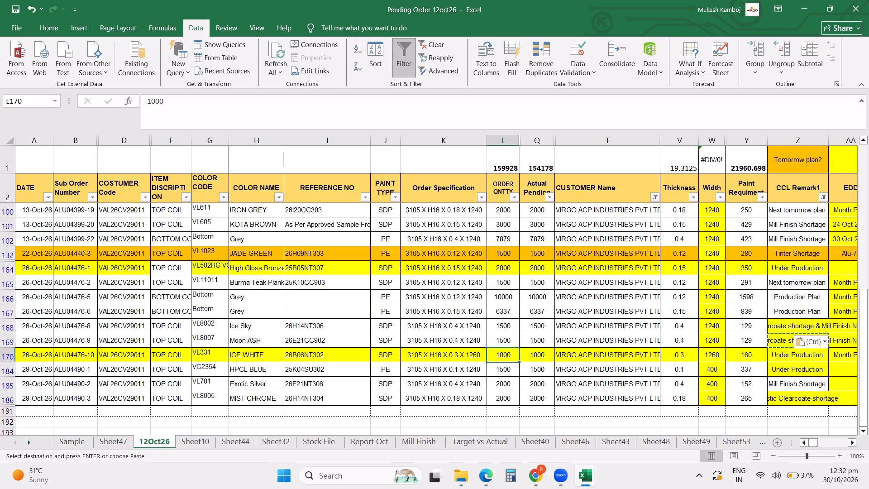
key(Up)
key(Up)
key(Up)
key(Down)
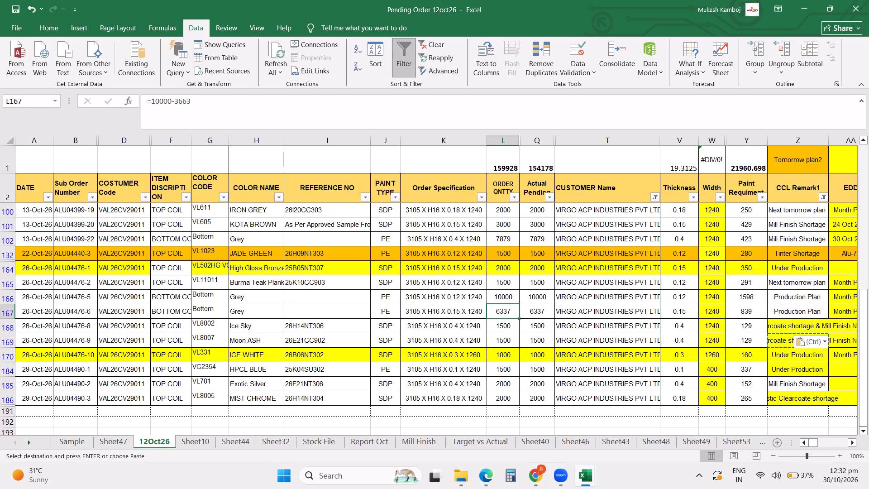
key(Down)
key(Down)
Examine the ORDER QNTTY column up to its subtotal in row 1 and the CCL Remark1 filter choices.
key(Up)
key(Up)
key(Up)
key(Up)
key(Up)
key(Up)
key(Up)
key(Up)
key(Up)
key(Up)
key(Up)
key(Up)
key(Up)
key(Up)
key(Up)
key(Up)
key(Up)
key(Up)
key(Up)
key(Up)
key(Up)
key(Up)
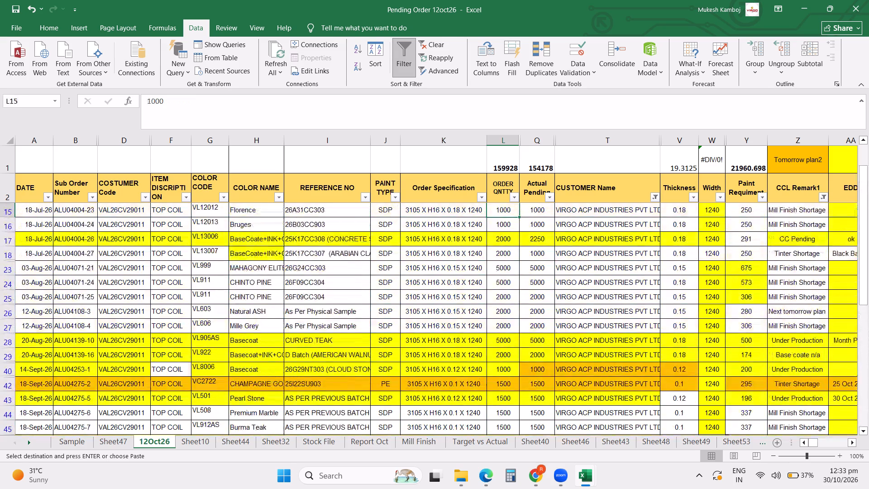
key(Up)
key(Up)
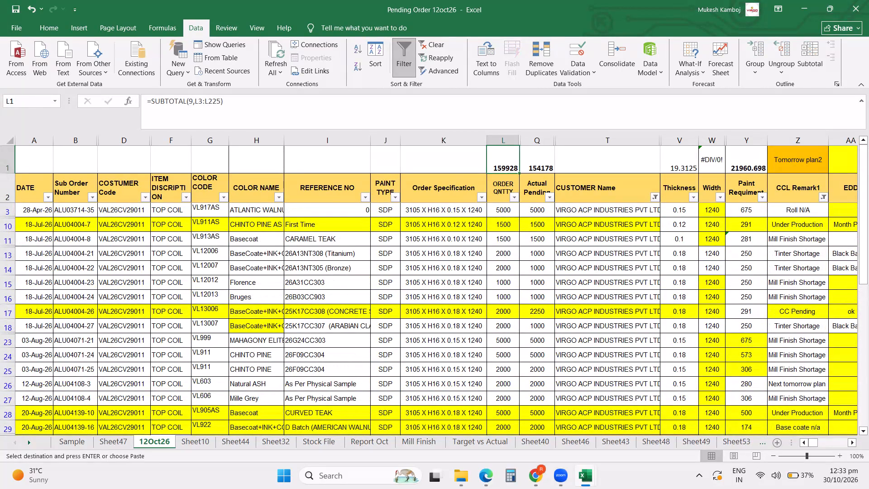
click(828, 199)
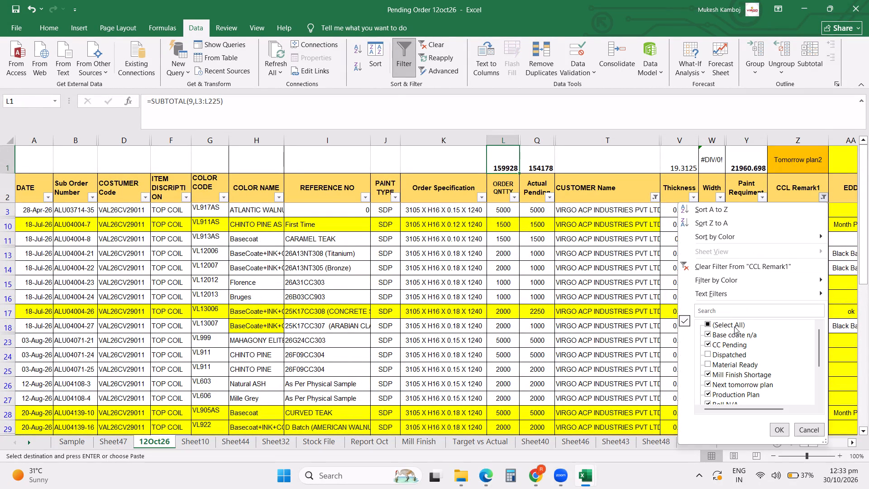
click(622, 323)
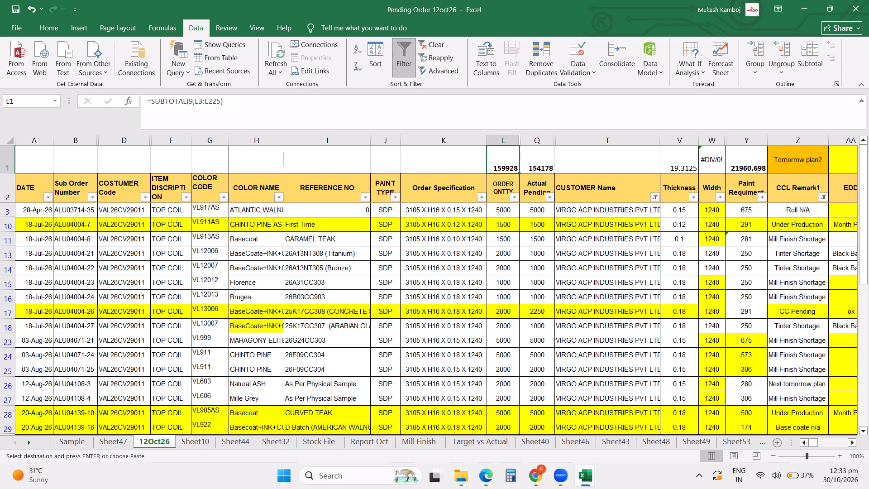
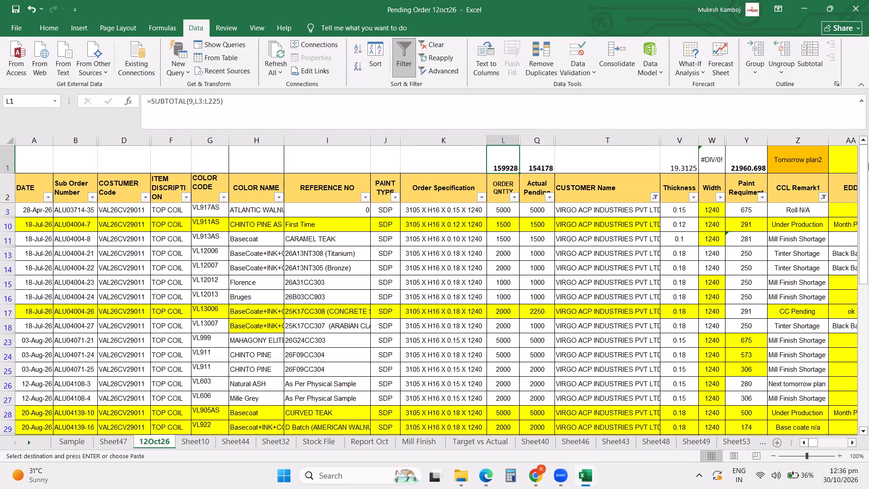
Clear the filters on the CCL Remark1 and CUSTOMER Name columns so all pending orders are listed.
drag(852, 249, 846, 250)
click(574, 245)
scroll(778, 233, up, 3)
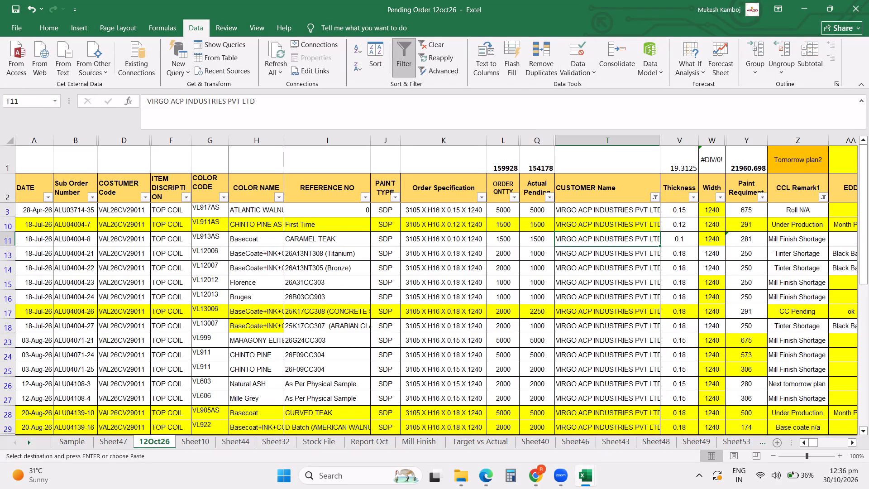
scroll(801, 230, up, 2)
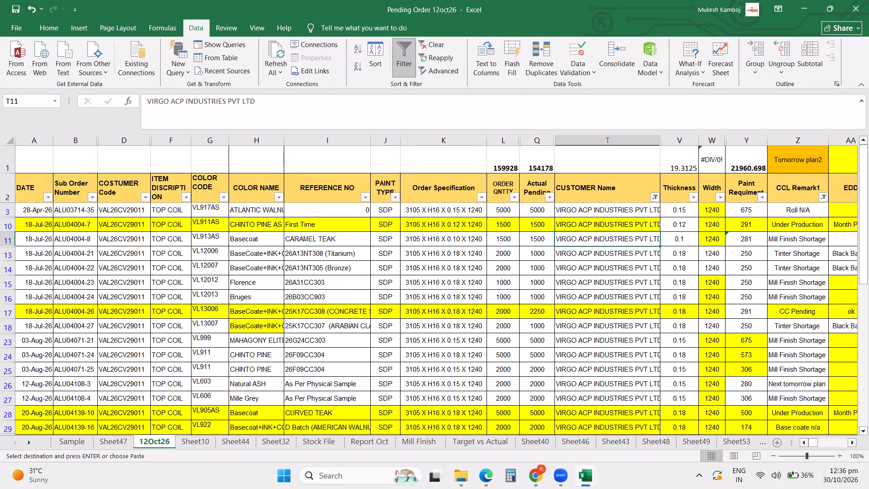
click(821, 199)
click(729, 266)
click(657, 201)
click(588, 269)
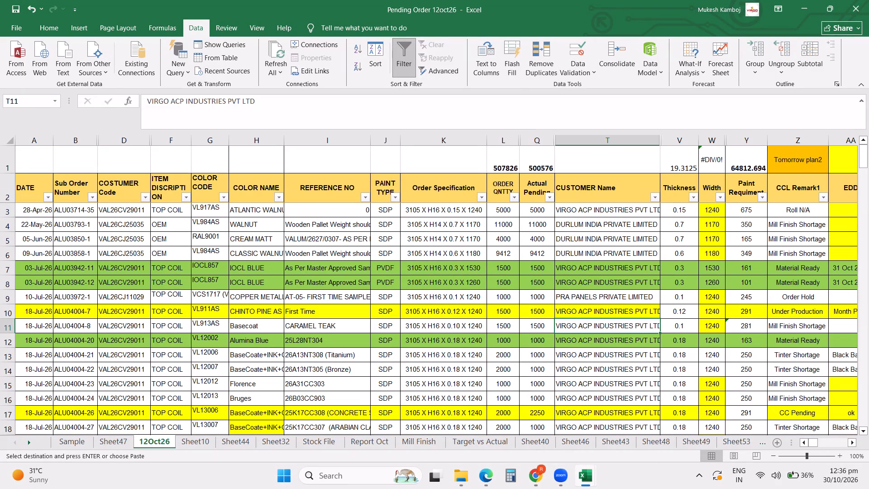
Filter CCL Remark1 to Dispatched only and delete the rows of the filtered orders, Glossy Red, HPCL BLUE and PARROT GREEN.
click(827, 199)
click(715, 326)
click(733, 360)
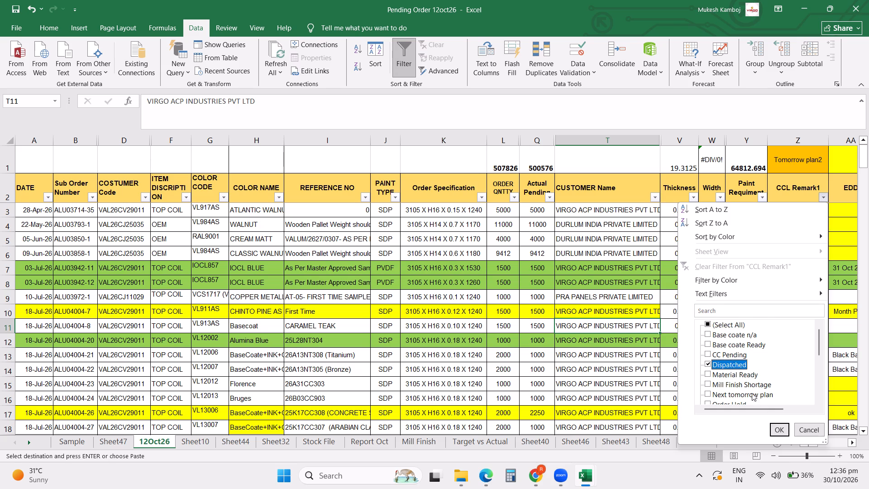
click(778, 431)
scroll(613, 371, up, 13)
click(277, 309)
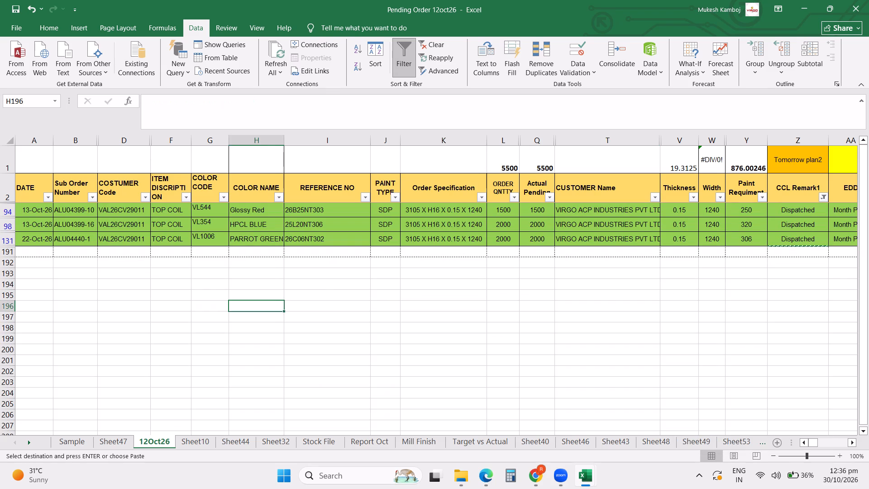
scroll(245, 304, up, 4)
drag(5, 211, 10, 238)
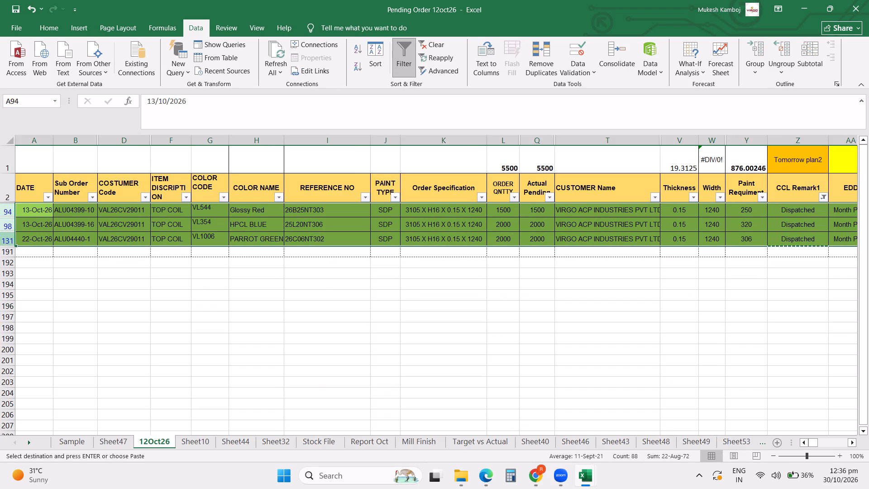
key(ctrl+minus)
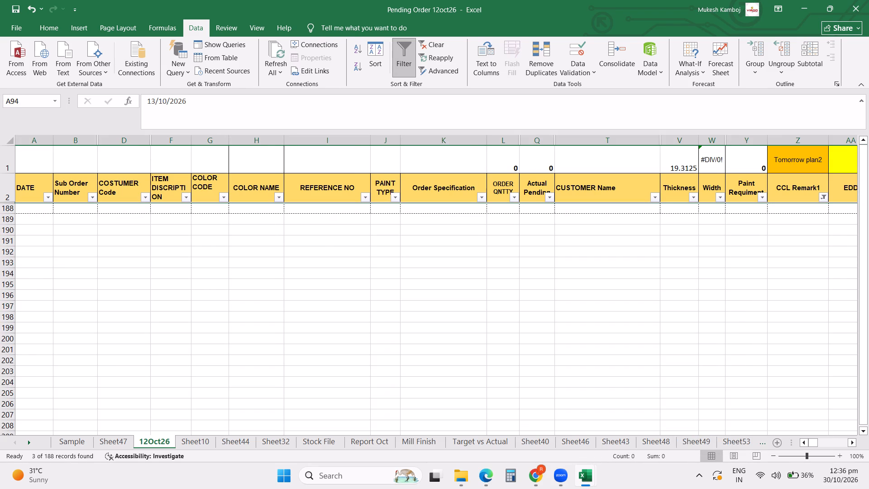
Clear the Dispatched filter from the CCL Remark1 column to list all remaining orders.
click(821, 196)
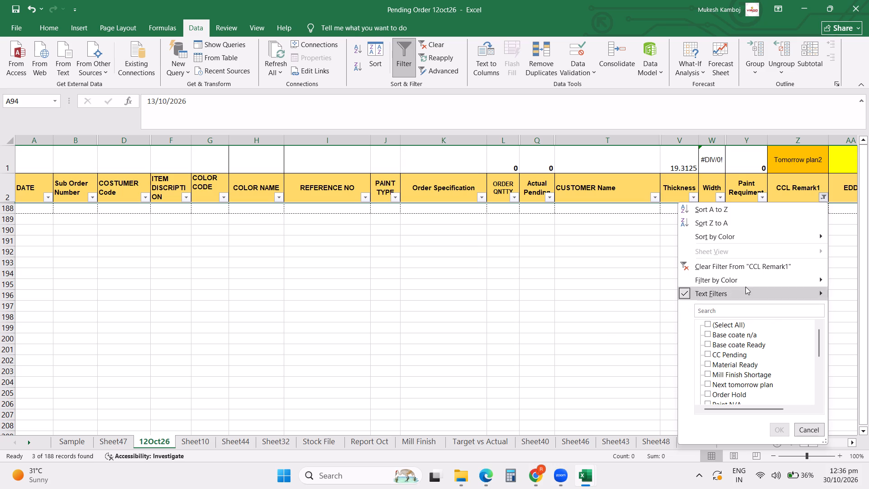
click(748, 265)
scroll(601, 242, up, 13)
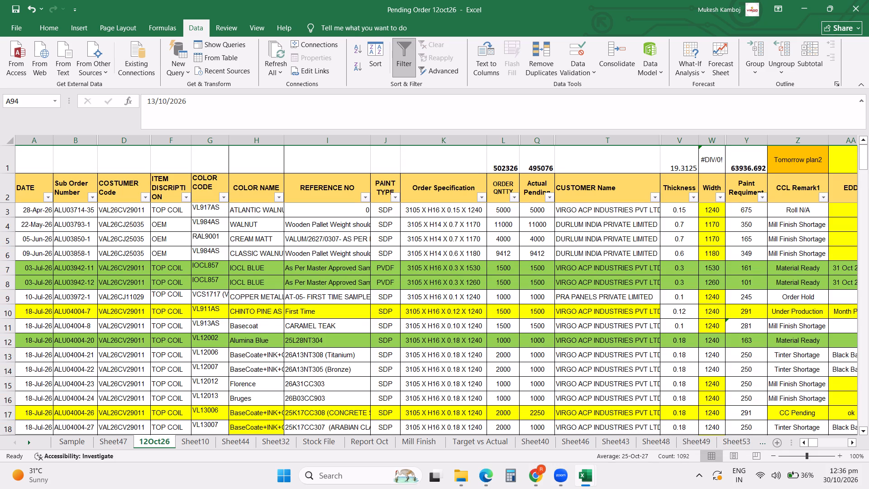
Filter the CUSTOMER Name column to show only the SOMMANI ALUCORE (INDIA) orders.
click(659, 196)
click(544, 326)
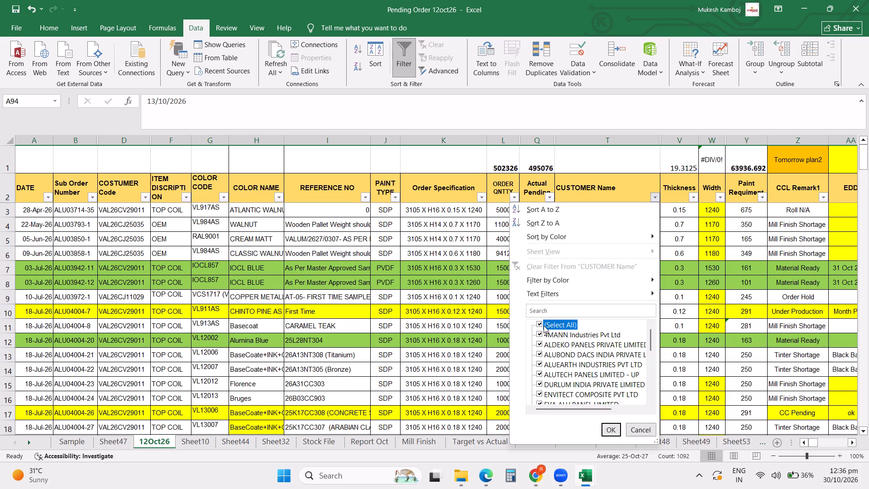
scroll(590, 384, down, 6)
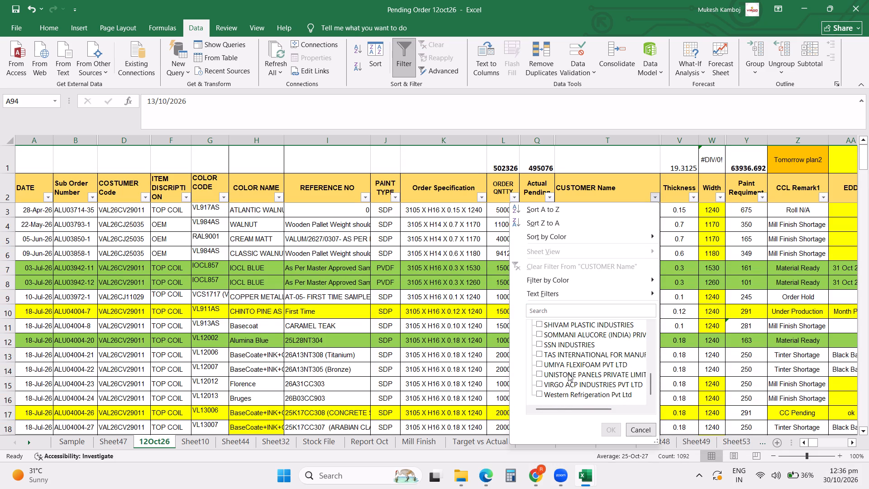
click(569, 336)
click(611, 429)
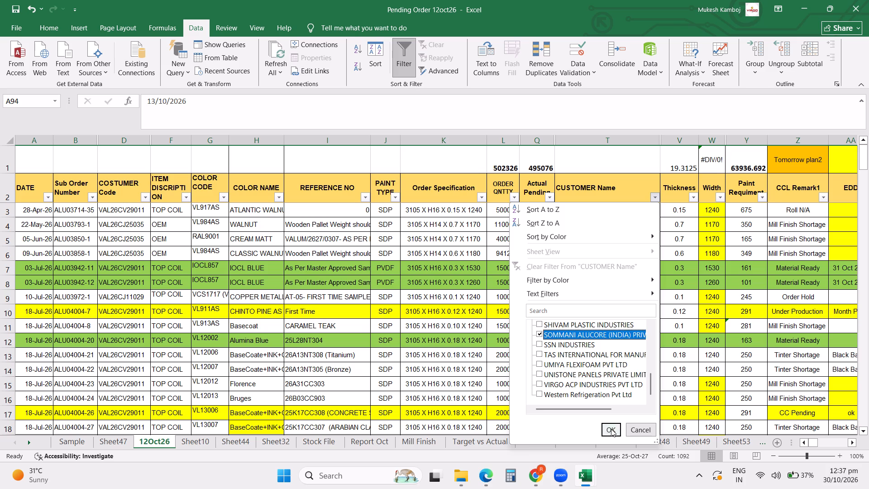
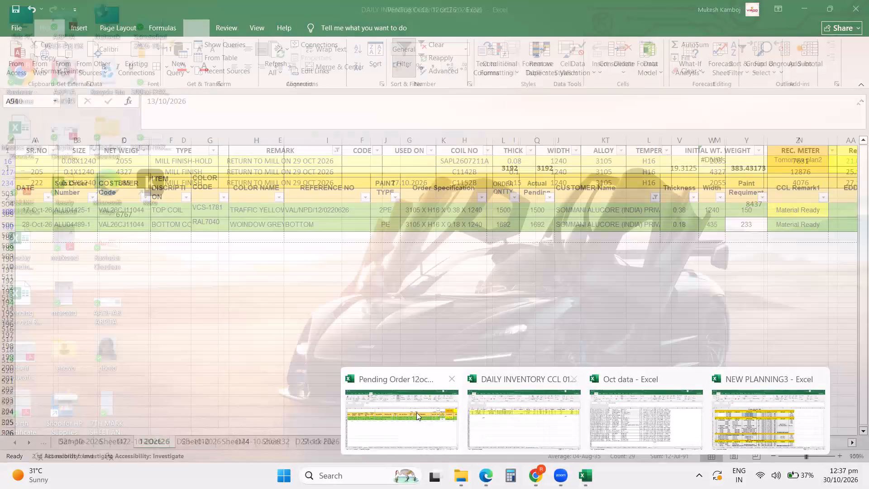
Switch to the Pending Order 12oct26 workbook and clear the CUSTOMER Name filter to list all pending orders.
click(410, 412)
click(420, 332)
click(656, 195)
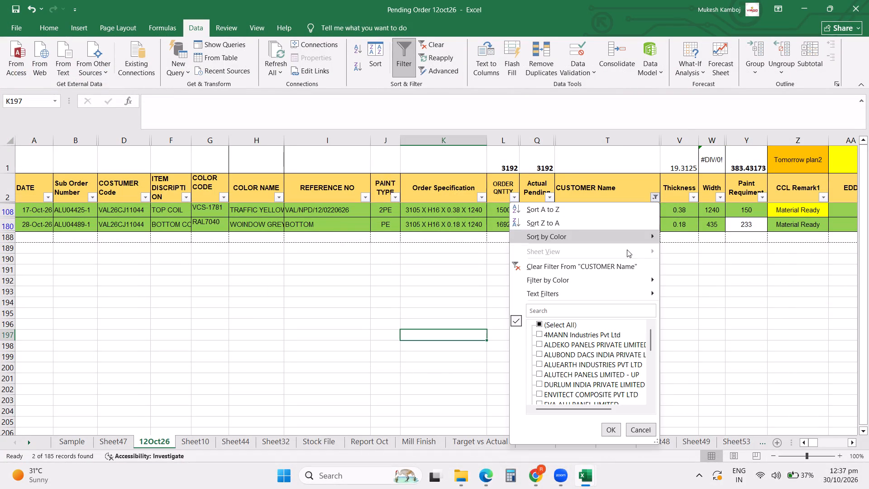
click(602, 264)
click(655, 197)
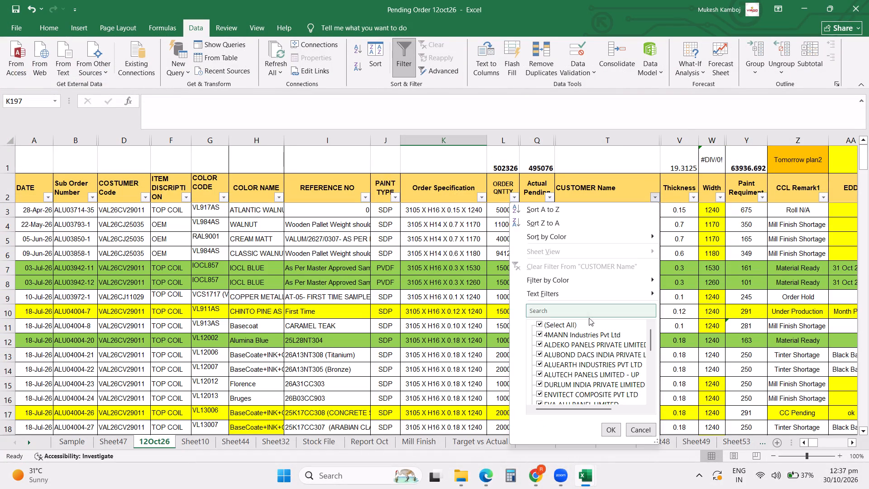
click(795, 271)
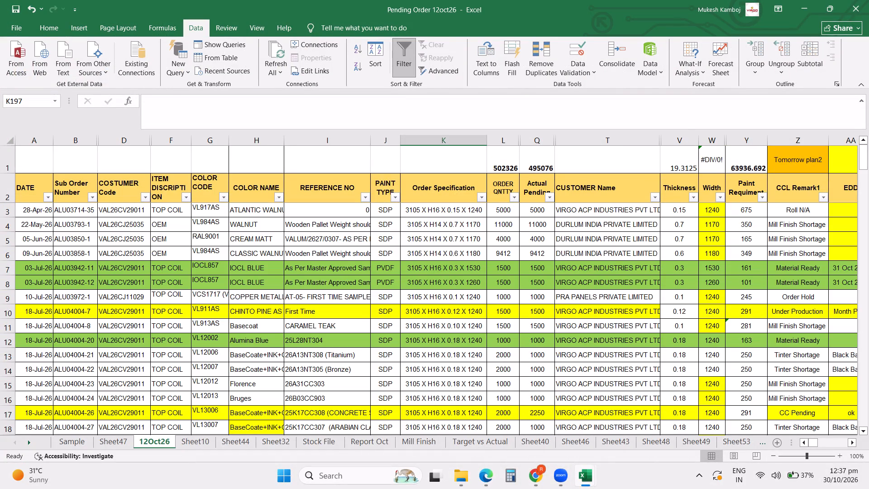
Filter the CUSTOMER Name column to show only the VIRGO ACP INDUSTRIES PVT LTD orders.
click(654, 196)
click(550, 315)
click(551, 321)
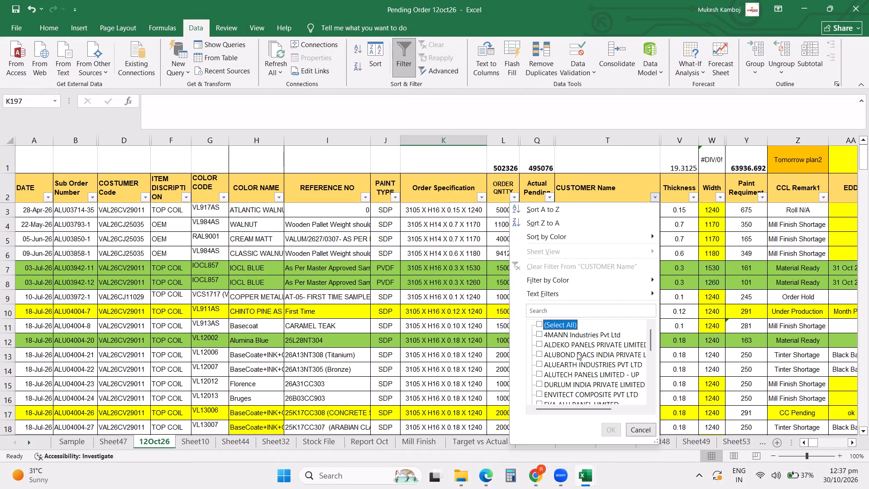
scroll(578, 355, down, 20)
click(562, 386)
click(610, 429)
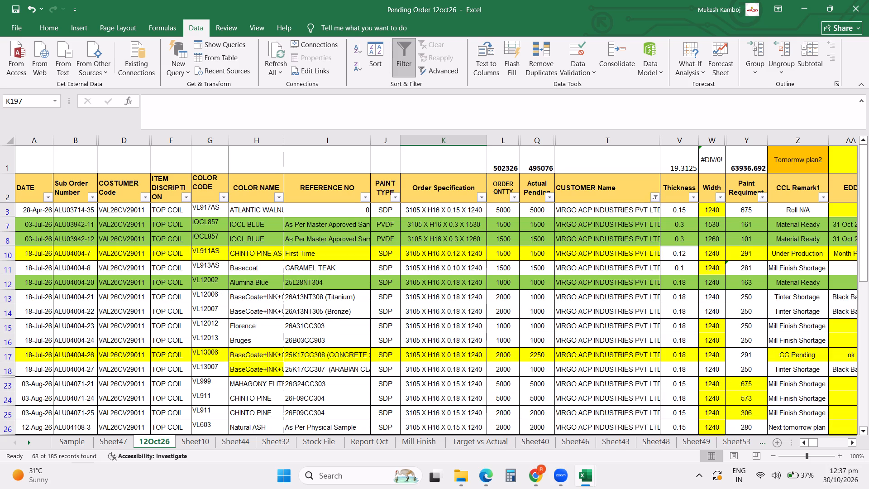
Exclude the Material Ready orders from the list by filtering the CCL Remark1 column.
scroll(735, 327, up, 11)
click(392, 253)
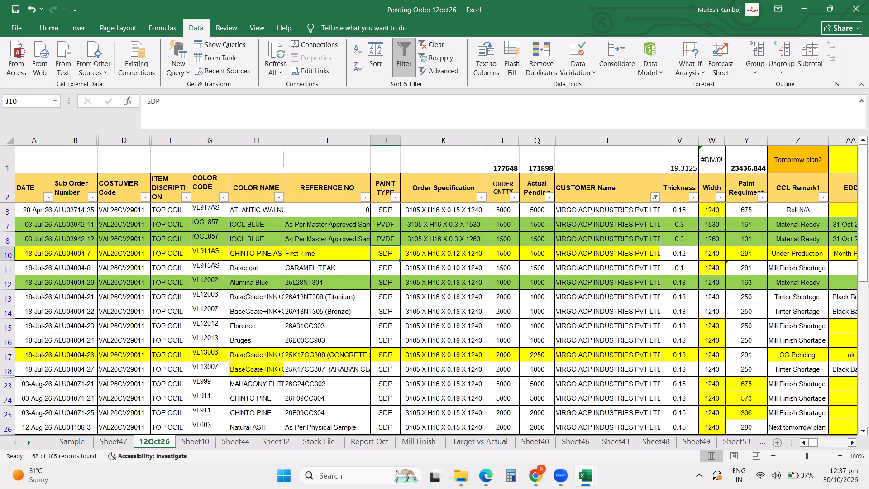
key(Right)
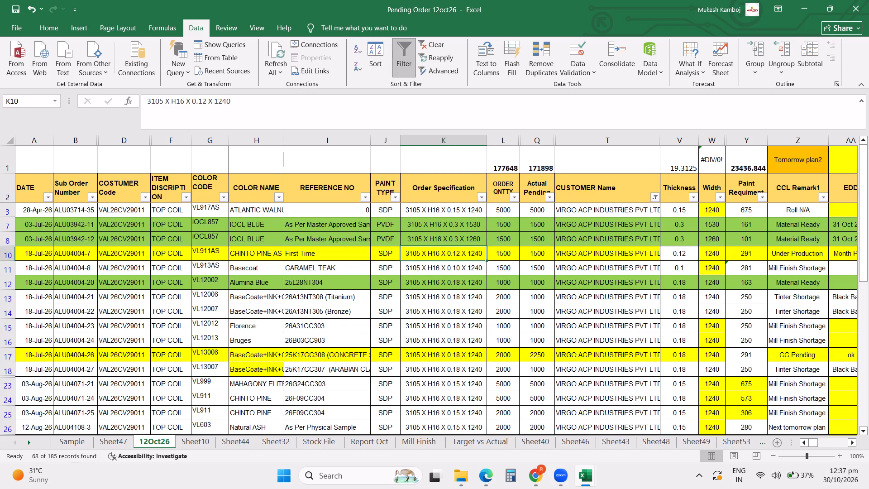
click(824, 196)
click(738, 356)
click(773, 432)
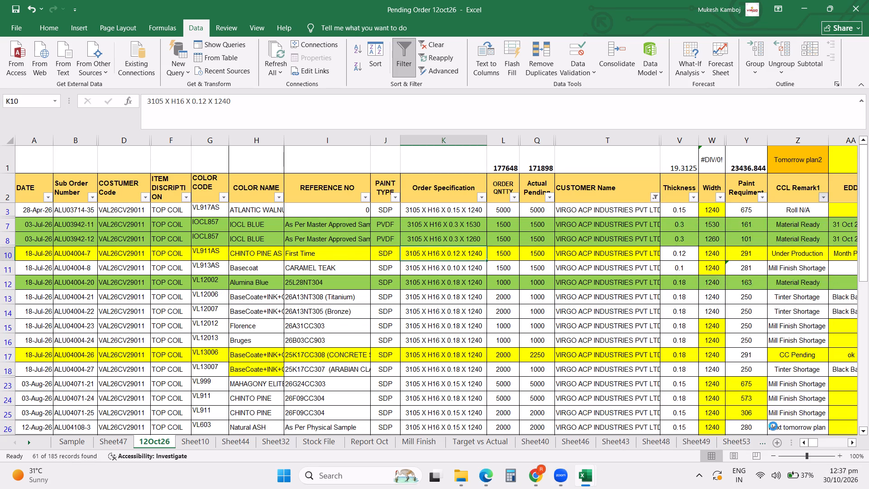
Narrow the RM Remark column so that the Remark1 and This Month EDD columns fit beside it.
scroll(650, 249, up, 6)
click(661, 234)
key(Right)
key(Right)
key(Right)
key(Right)
key(Right)
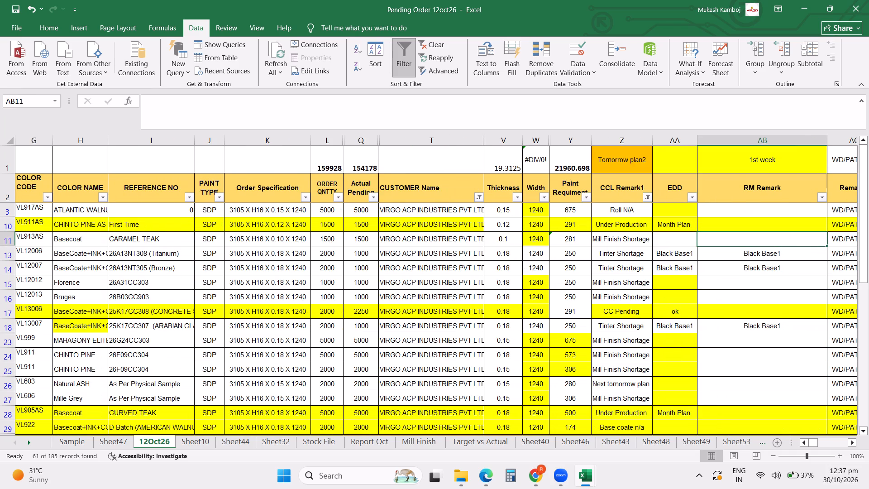
scroll(826, 139, up, 1)
drag(826, 139, 743, 143)
click(730, 230)
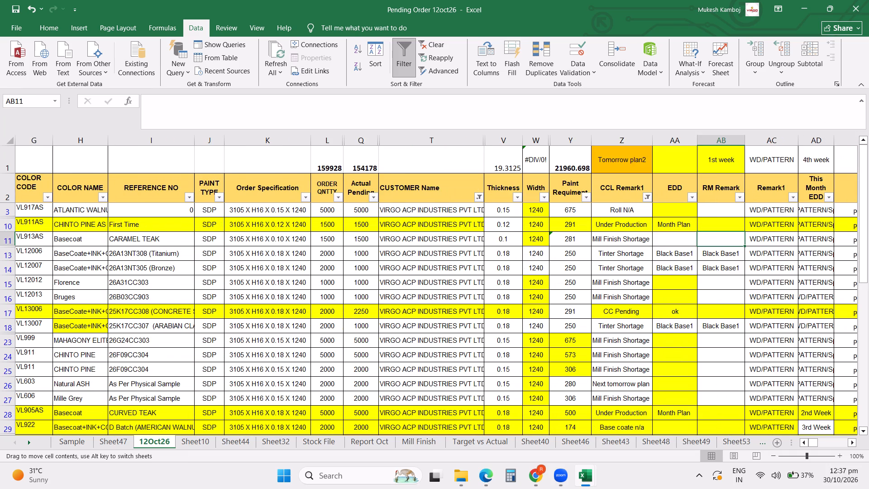
Examine the filtered VIRGO ACP orders, comparing color names with their CCL Remark1 and Remark1 entries.
key(Left)
key(Left)
key(Left)
key(Left)
key(Left)
key(Left)
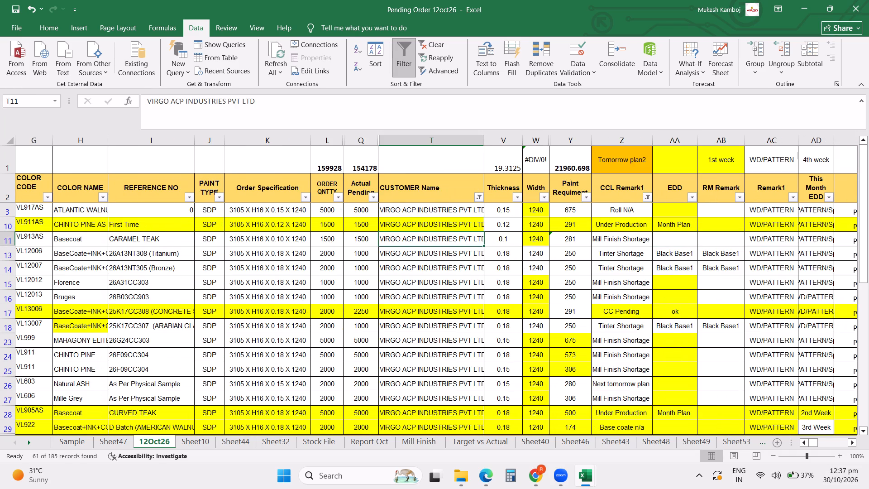
scroll(730, 230, up, 13)
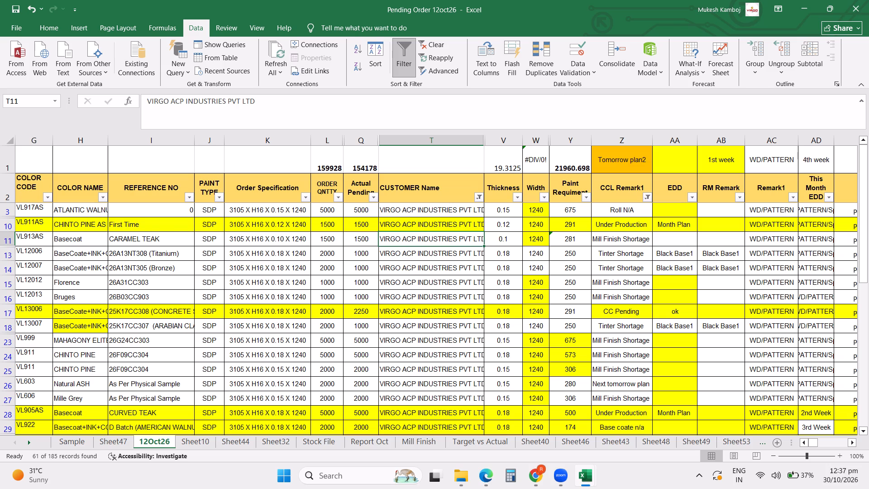
scroll(569, 345, down, 2)
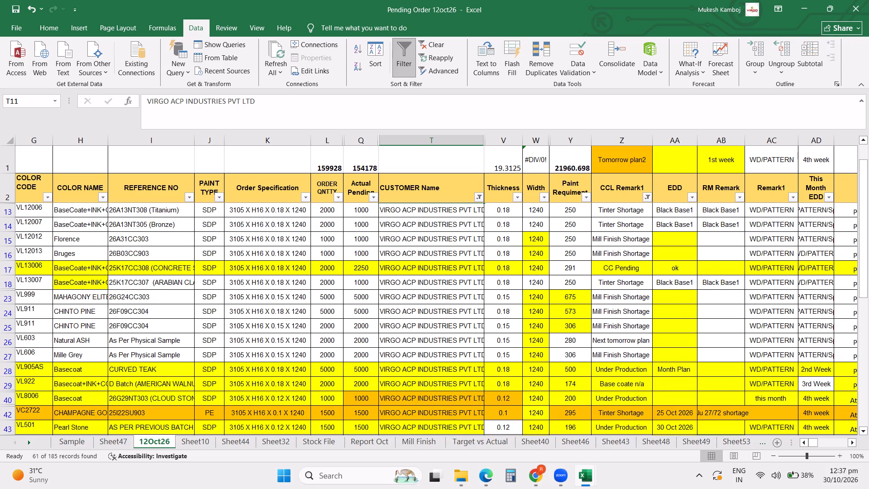
scroll(727, 274, up, 20)
scroll(727, 274, up, 2)
scroll(728, 272, down, 6)
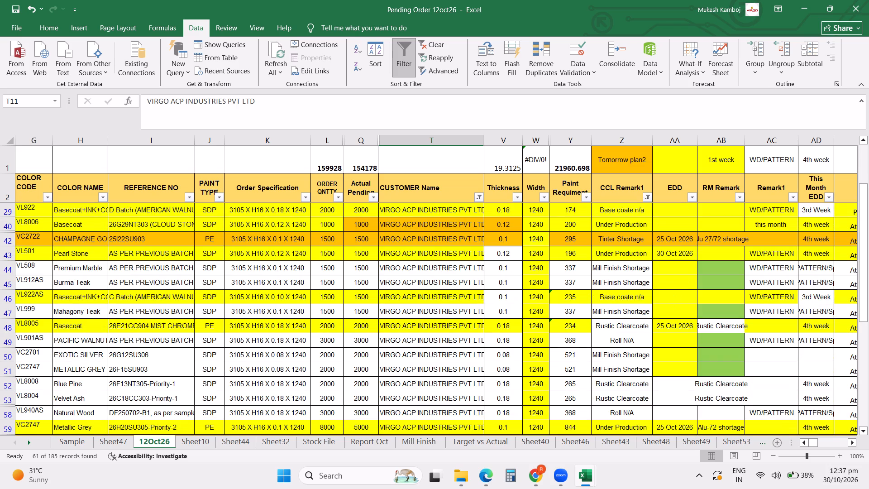
click(777, 308)
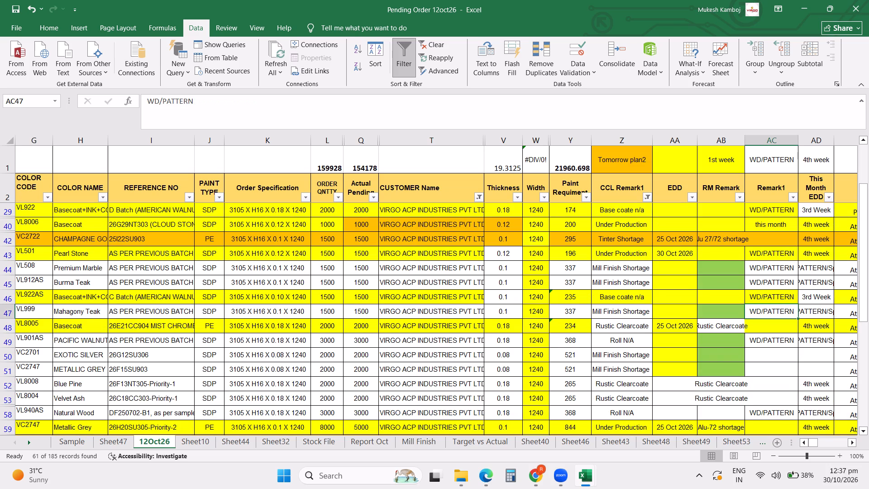
Copy the WD/PATTERN remark from the PACIFIC WALNUT order into Remark1 of the 7912-quantity CHINTO PINE order in row 90.
click(765, 339)
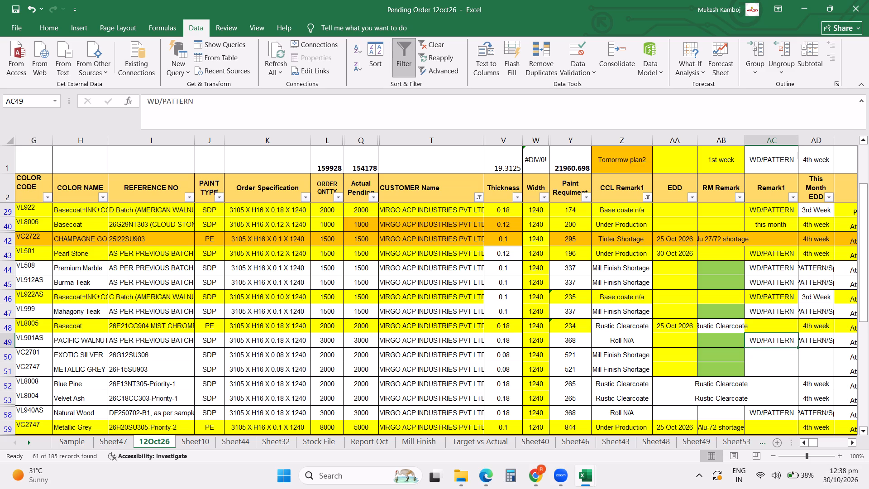
key(ctrl+c)
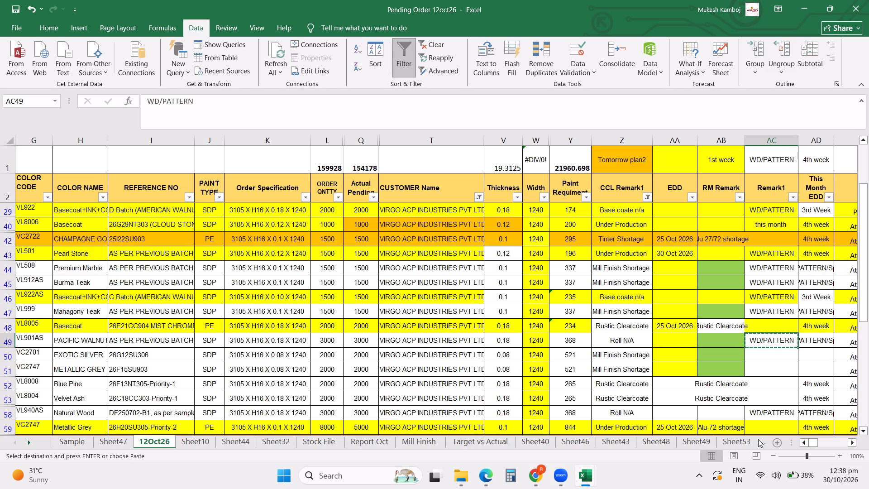
click(765, 406)
scroll(764, 410, down, 1)
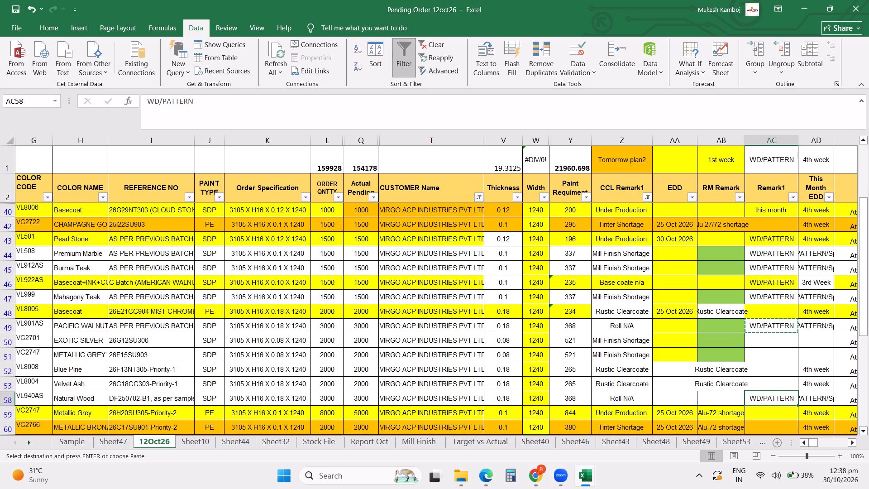
scroll(764, 410, down, 2)
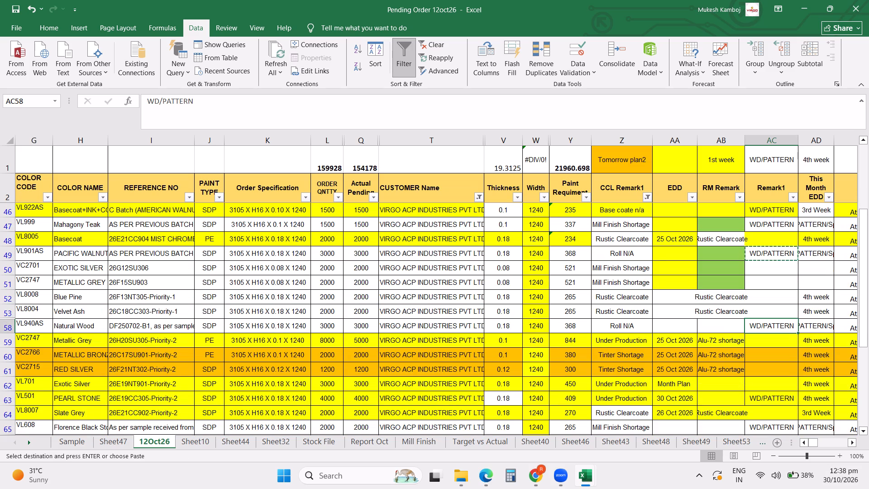
click(763, 402)
scroll(763, 402, down, 1)
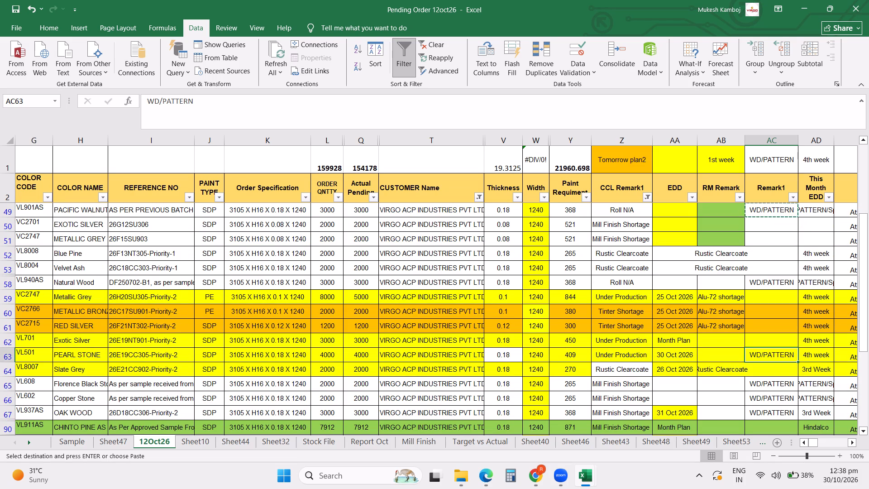
click(764, 428)
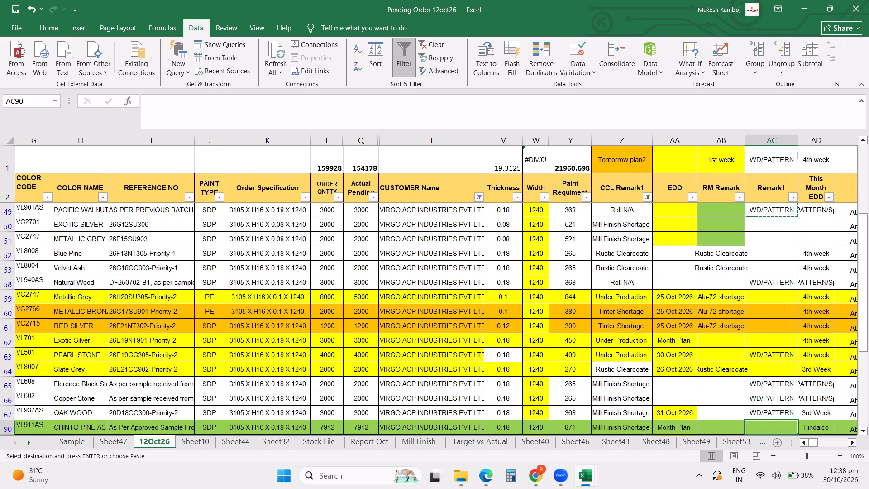
key(ctrl+v)
Paste the WD/PATTERN remark into Remark1 of the Burma Teak Plank order, color code VL11011, in row 162.
scroll(769, 375, down, 2)
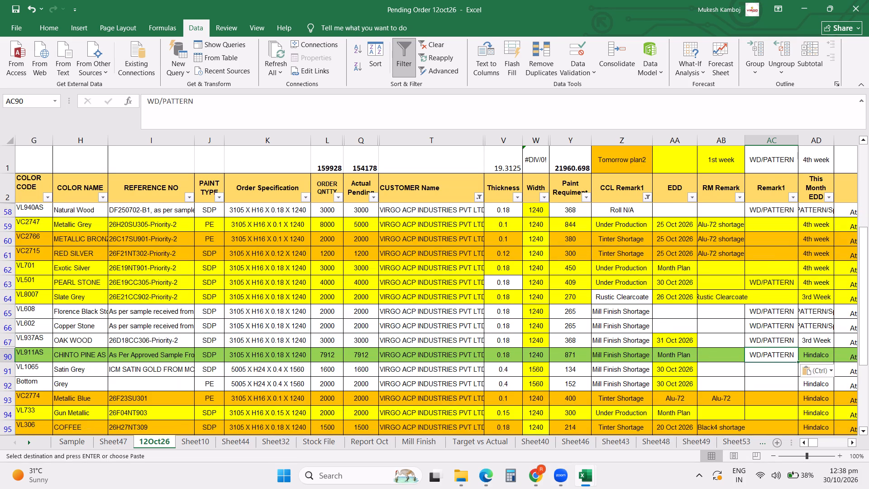
scroll(769, 375, down, 2)
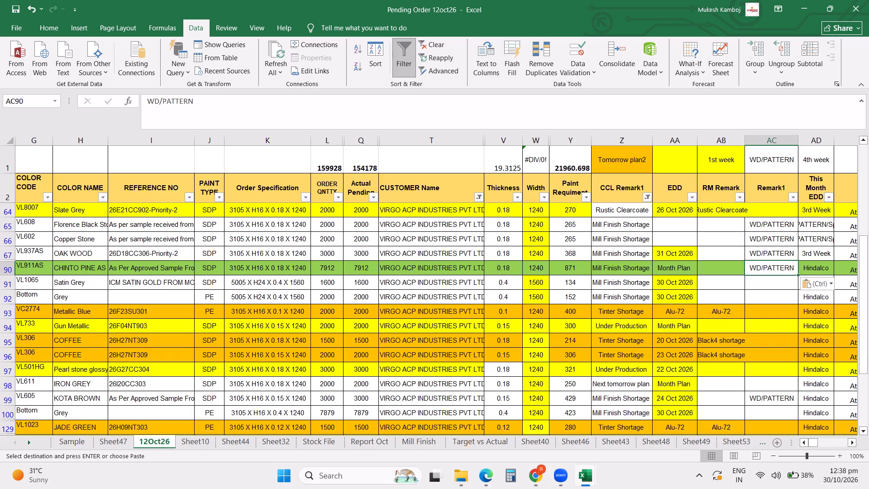
click(774, 398)
scroll(774, 350, down, 1)
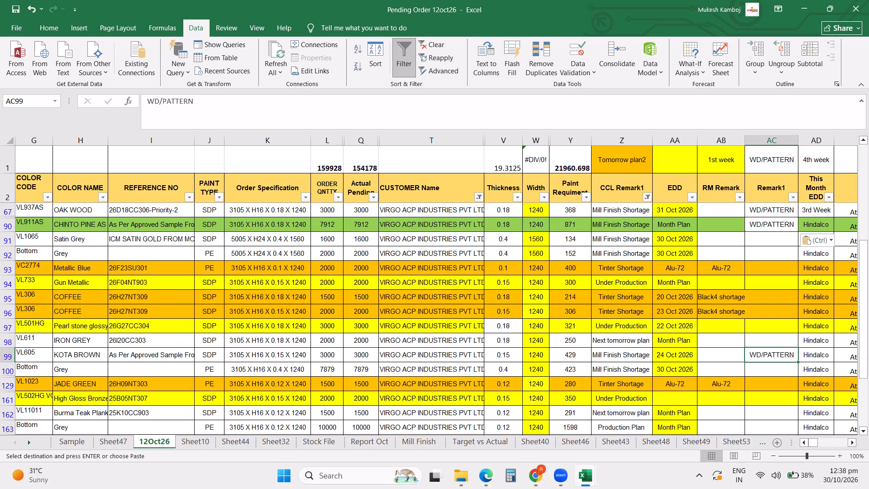
click(769, 399)
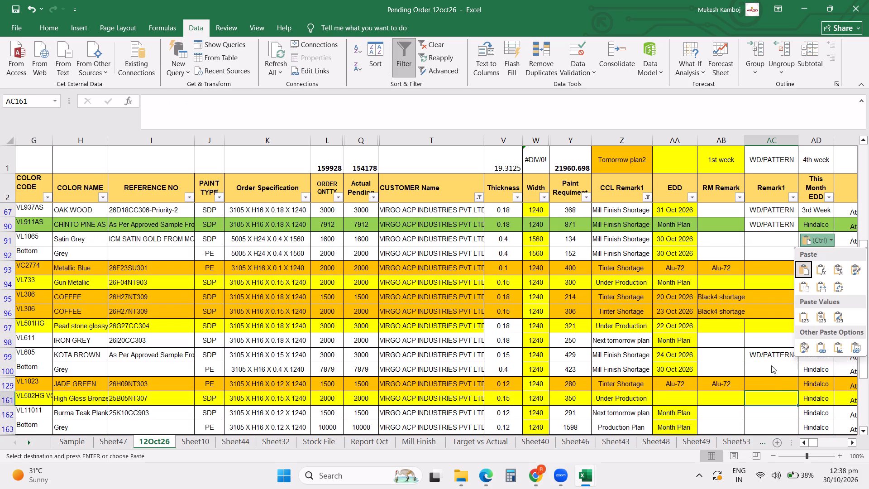
click(771, 409)
click(770, 409)
key(ctrl+v)
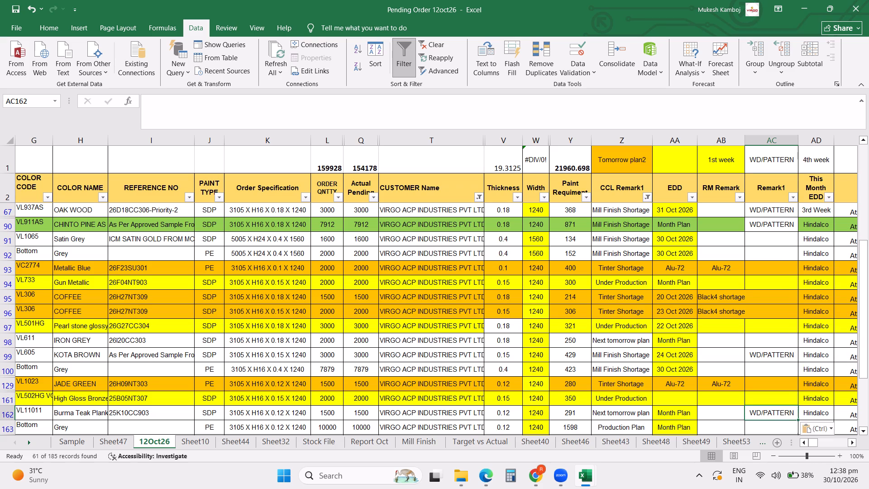
Filter the Remark1 column to "this month" only and clear that remark from the VL8006 order in row 40.
scroll(772, 356, down, 2)
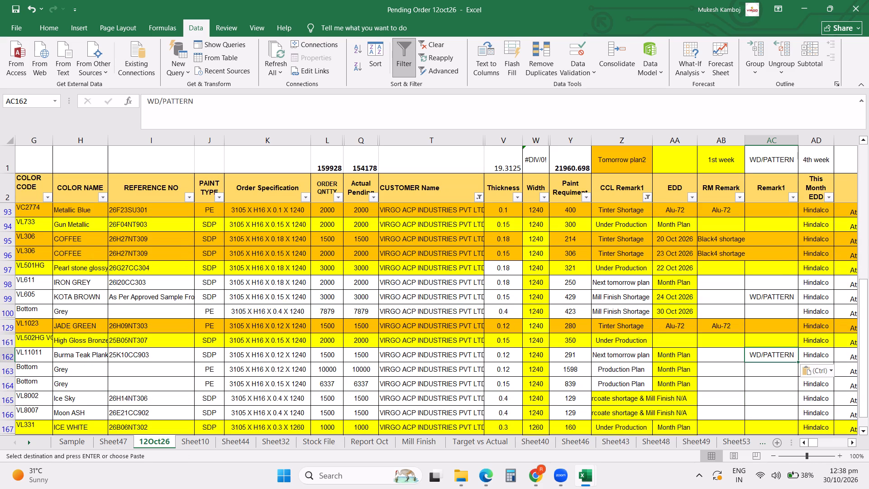
scroll(772, 356, down, 1)
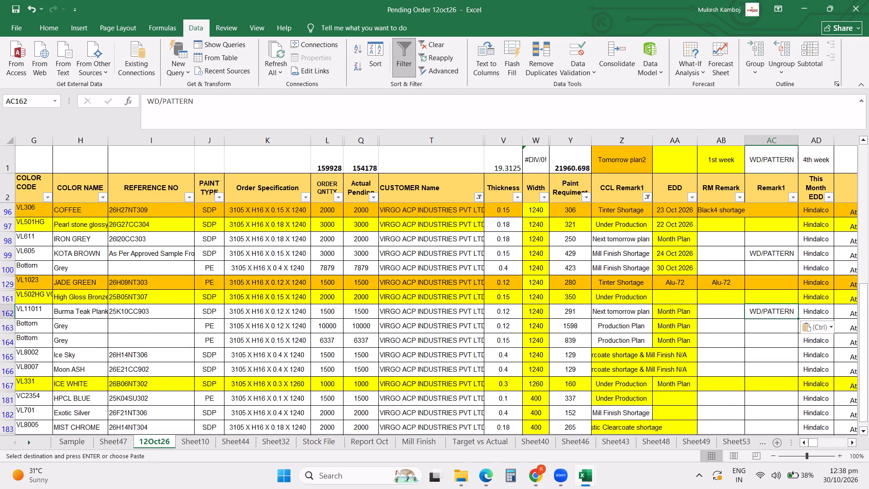
scroll(772, 356, down, 1)
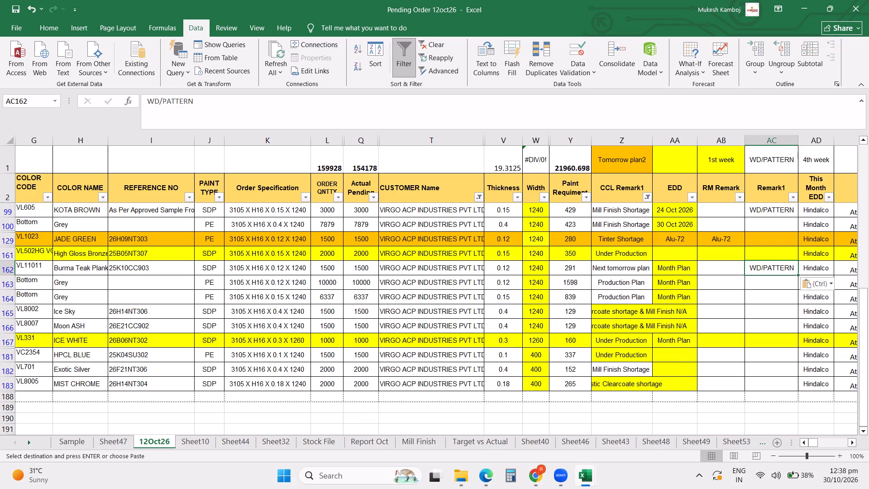
scroll(770, 347, up, 20)
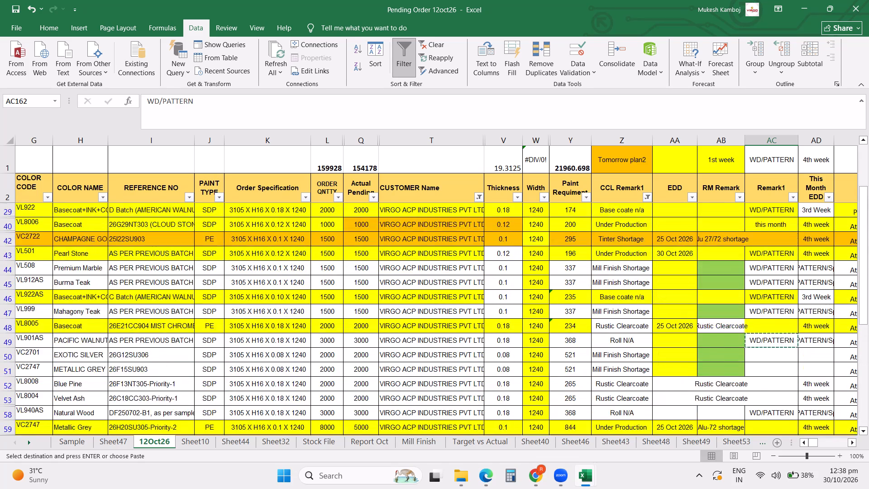
scroll(775, 251, up, 13)
scroll(772, 245, down, 7)
scroll(770, 247, up, 7)
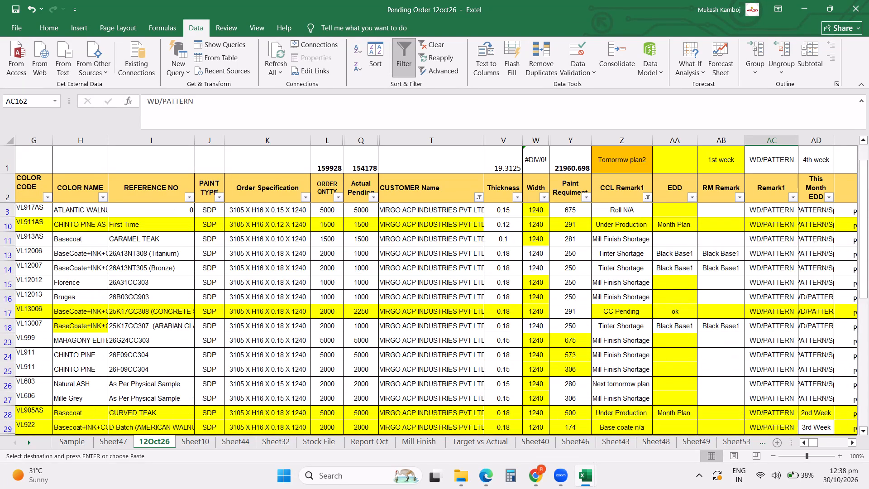
click(794, 196)
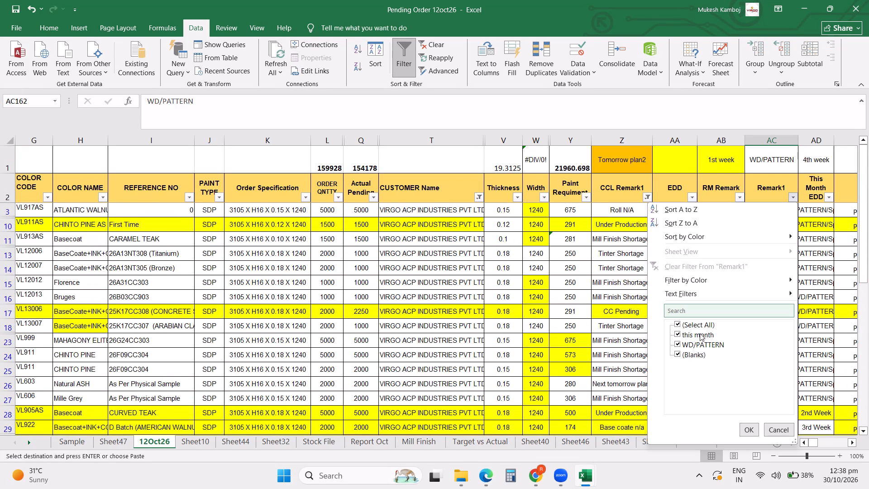
triple_click(694, 323)
click(690, 324)
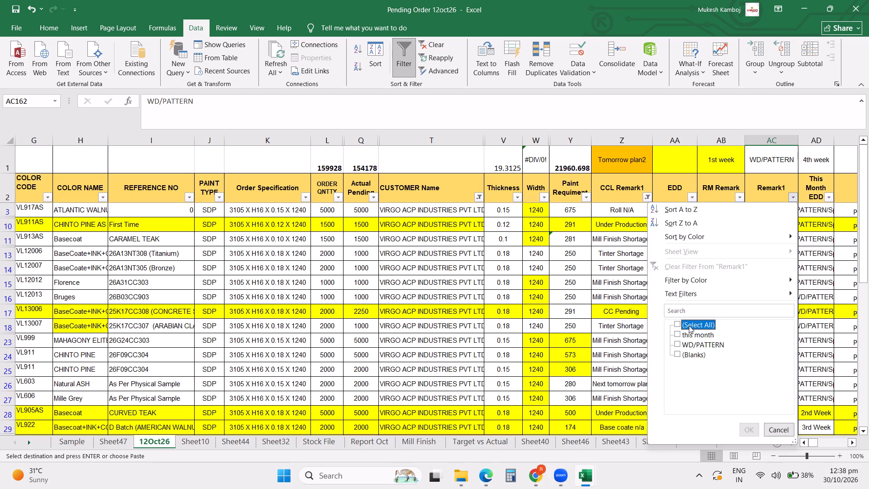
click(686, 333)
click(744, 426)
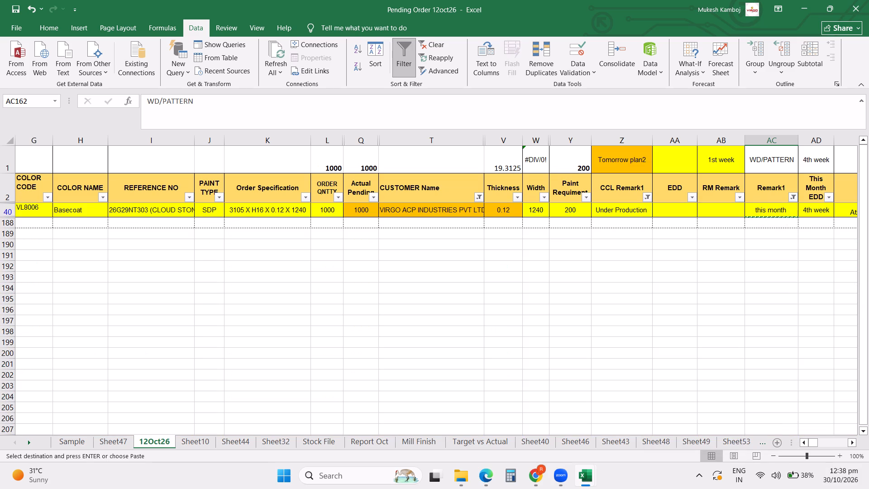
scroll(750, 319, up, 7)
click(763, 211)
key(Delete)
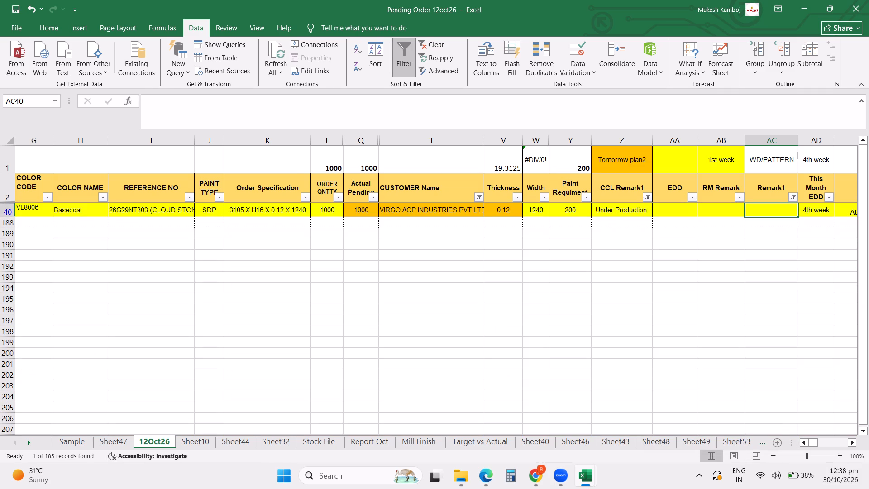
Filter the Remark1 column to show only blank entries, excluding WD/PATTERN.
scroll(794, 196, up, 1)
click(794, 197)
click(685, 336)
click(690, 343)
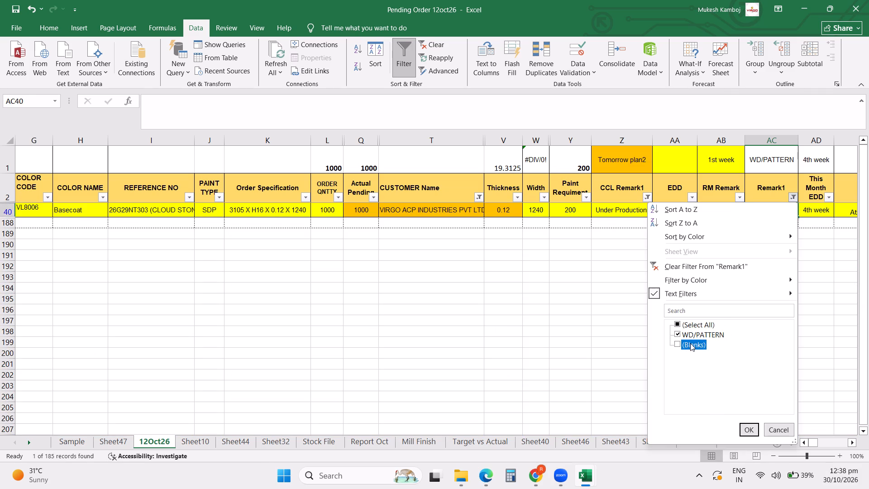
click(703, 339)
click(747, 428)
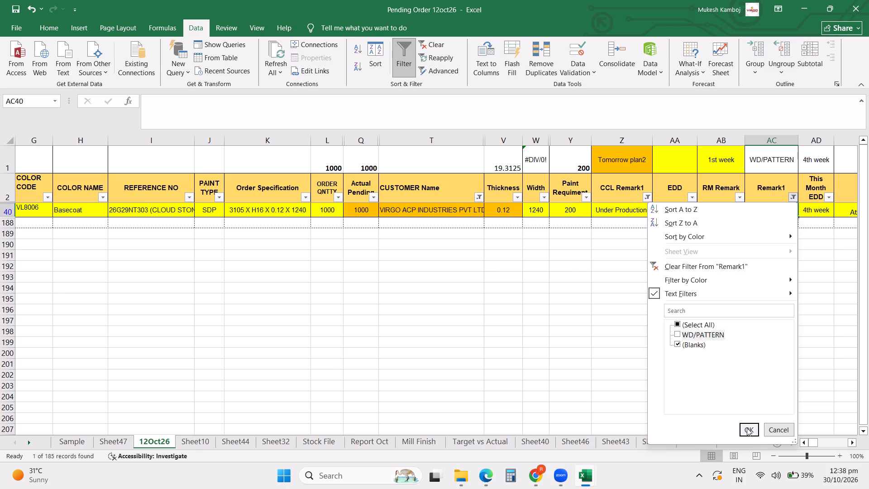
Examine the color codes, color names and CCL Remark1 entries of the VIRGO ACP orders from row 40 to row 53.
click(521, 352)
key(ctrl+Left)
key(ctrl+Left)
key(ctrl+Left)
key(ctrl+Left)
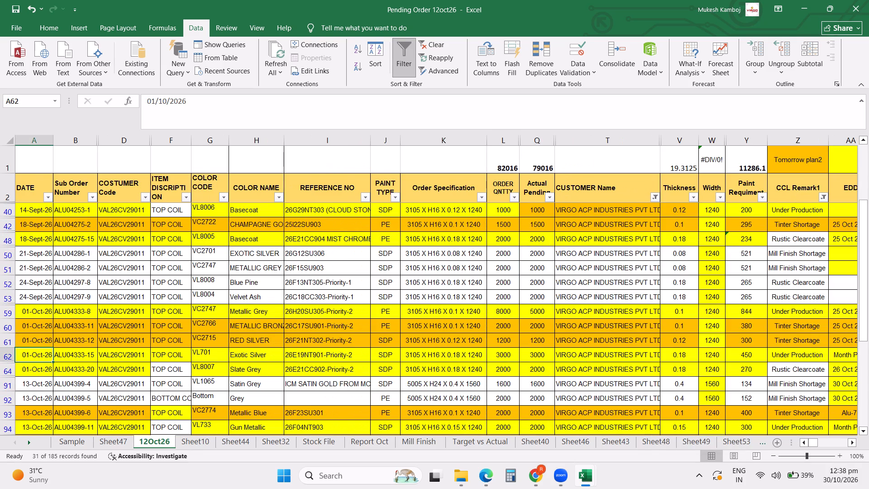
scroll(522, 351, up, 13)
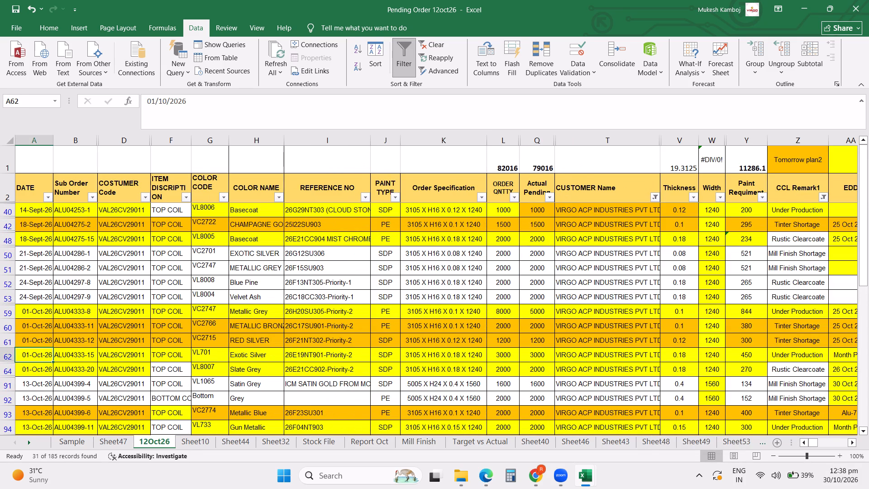
click(220, 209)
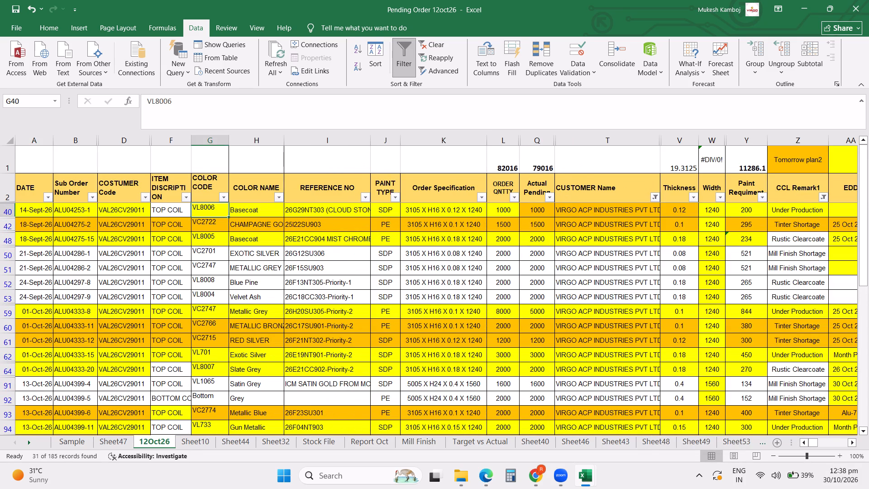
click(228, 254)
click(223, 267)
click(222, 278)
click(219, 285)
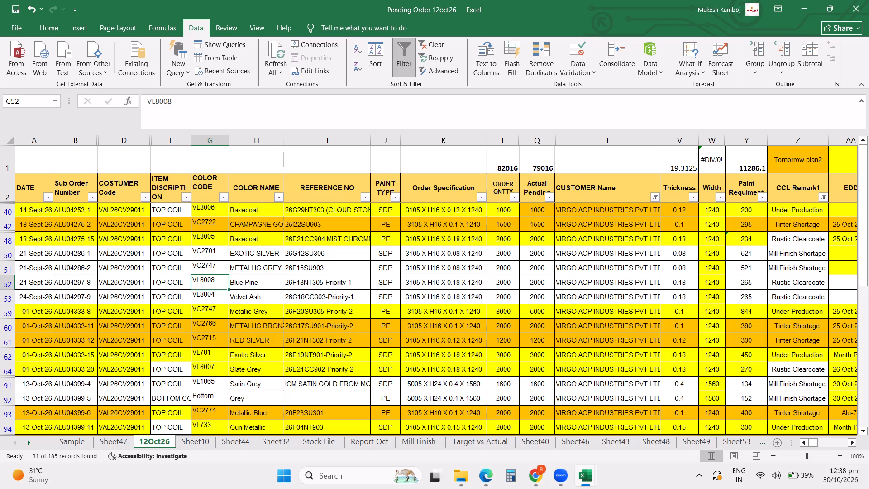
click(217, 294)
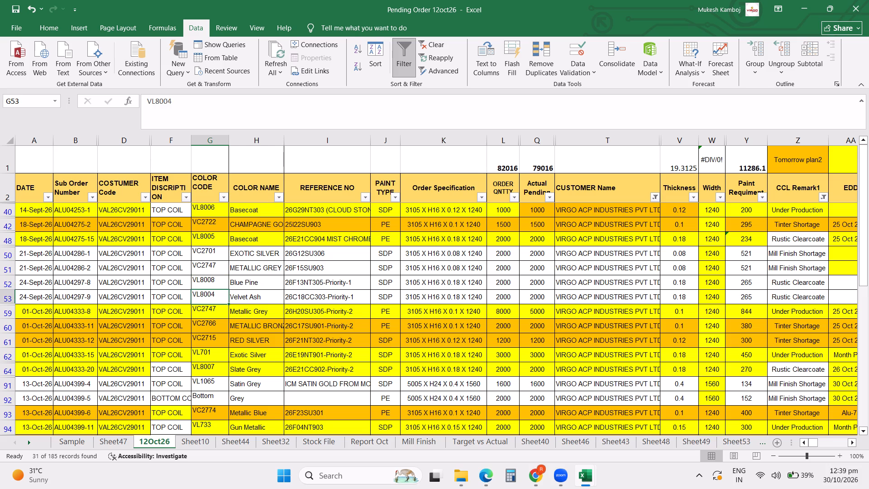
Set CCL Remark1 of the Satin Grey order, color code VL1065, in row 91 to Paint N/A.
click(205, 381)
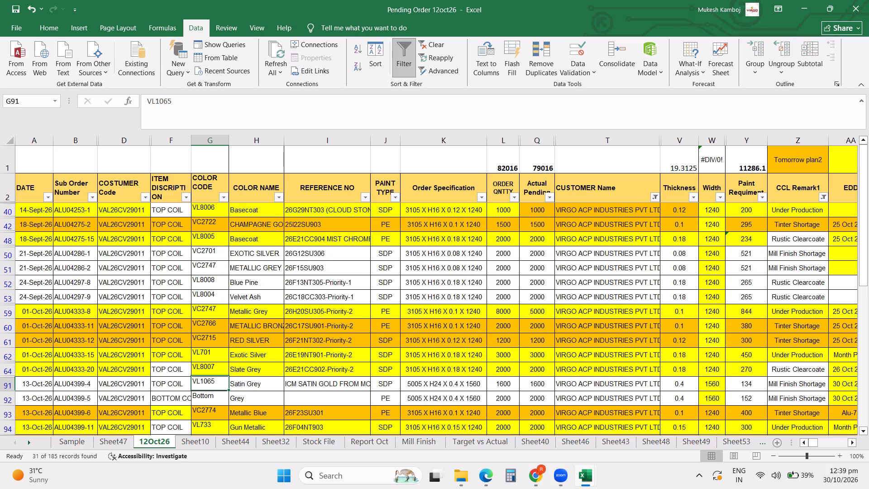
click(774, 383)
text(Pa)
text(it)
key(space)
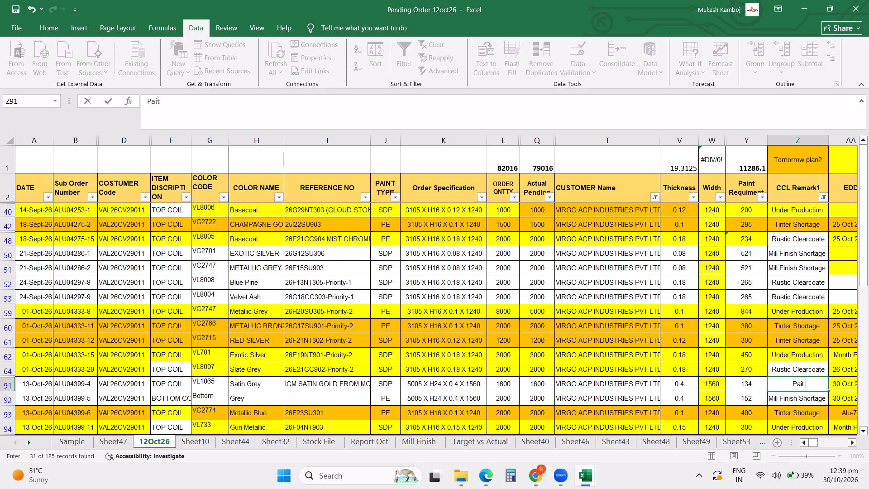
key(BackSpace)
key(BackSpace)
key(BackSpace)
text(int N/)
key(Return)
Review the remaining filtered VIRGO ACP orders, checking each color against its CCL Remark1 entry.
scroll(418, 319, down, 2)
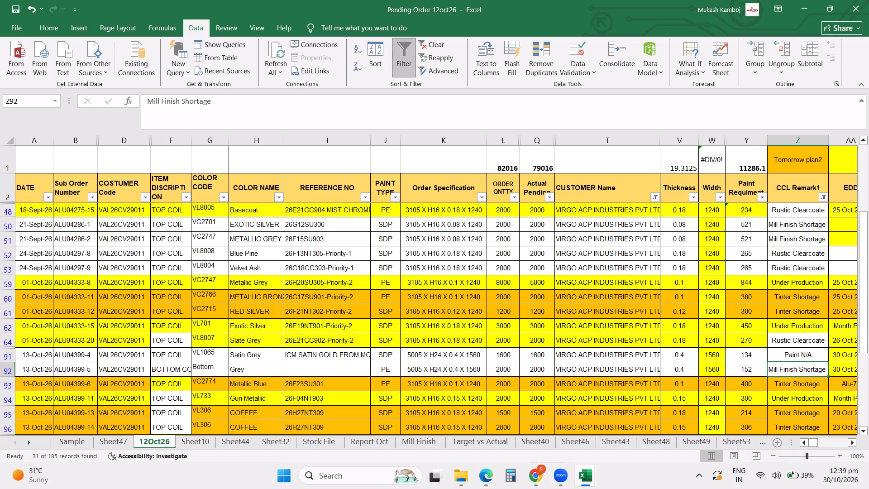
scroll(418, 319, down, 1)
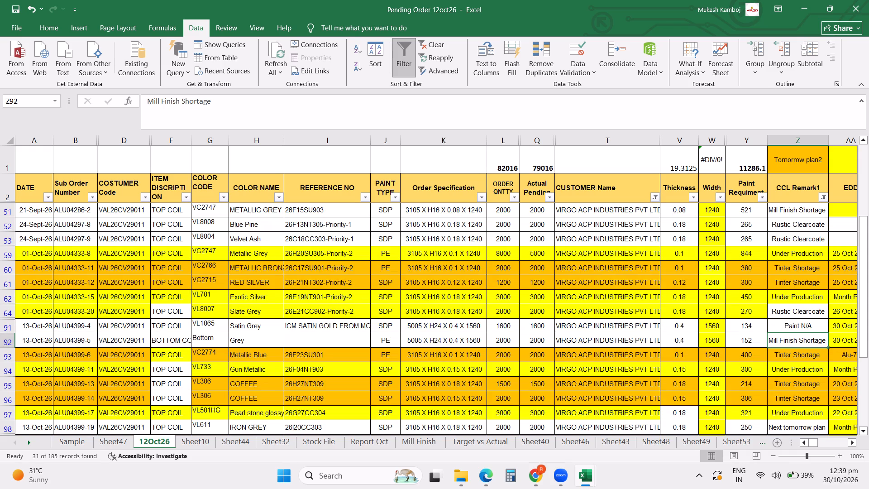
scroll(418, 319, down, 2)
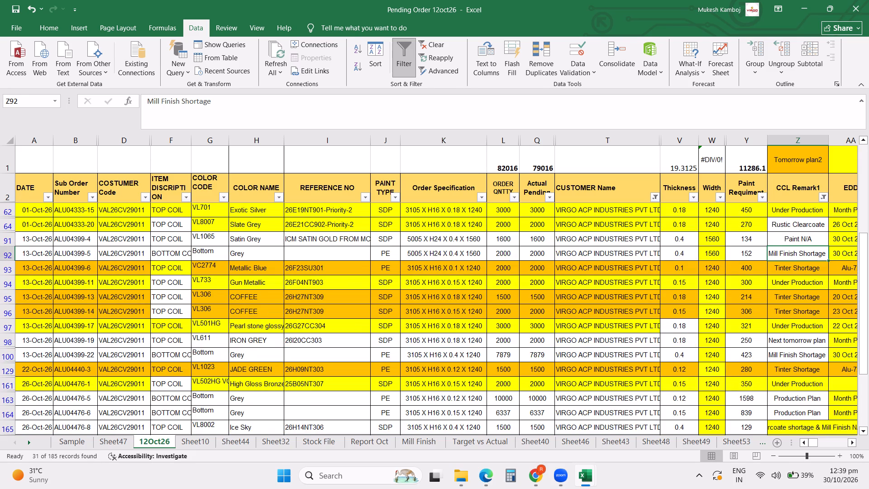
scroll(418, 319, down, 2)
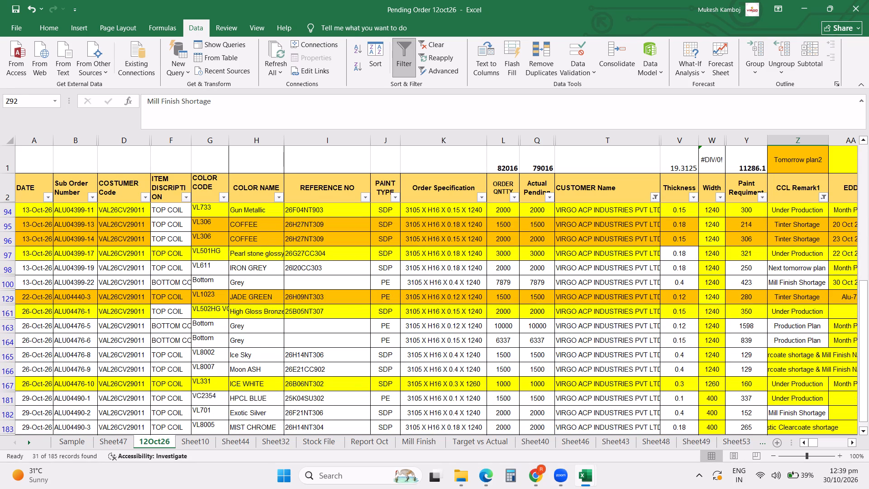
scroll(418, 319, down, 1)
scroll(584, 297, up, 11)
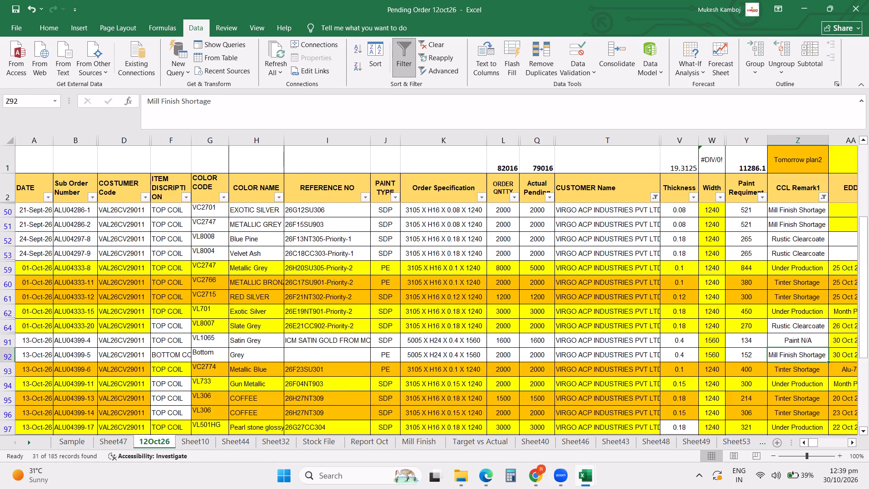
scroll(659, 273, up, 18)
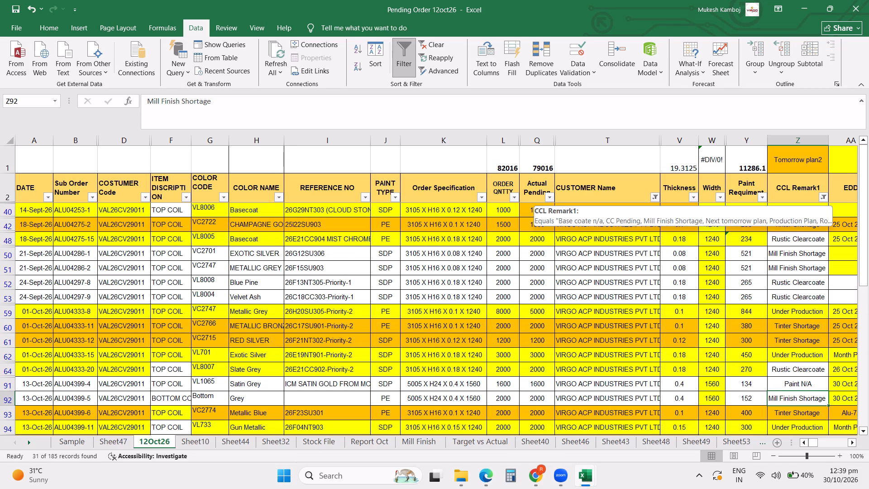
click(780, 321)
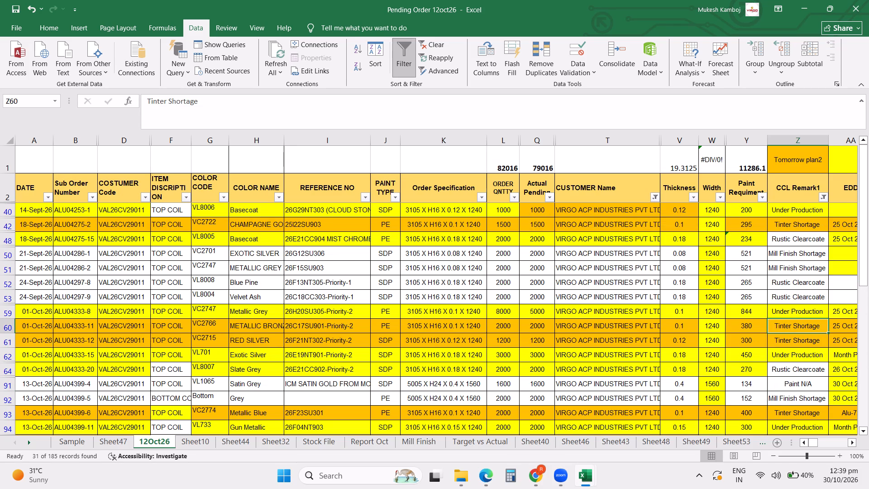
Copy the Rustic Clearcoate remark from the VL8005 order in row 48 into CCL Remark1 of the VL8006 order in row 40.
click(792, 242)
key(ctrl+c)
click(793, 207)
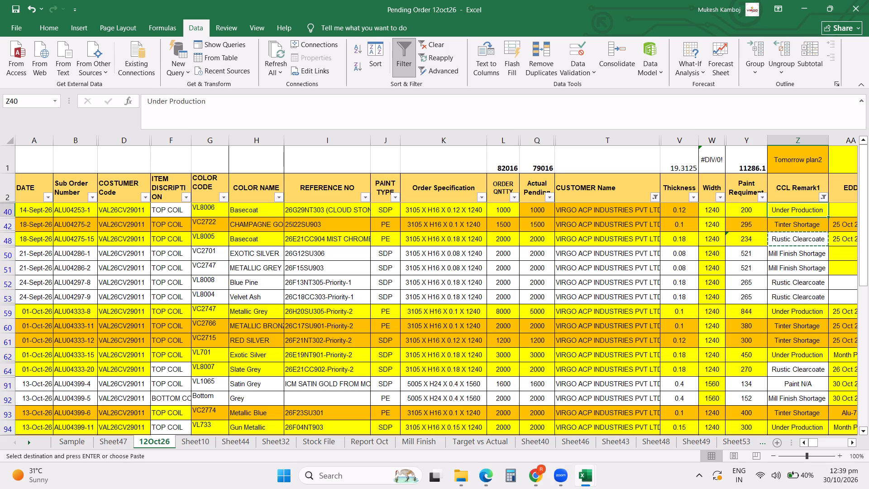
key(ctrl+v)
Check the CCL Remark1 entries of the VIRGO ACP orders from row 59 down through the October orders.
click(619, 292)
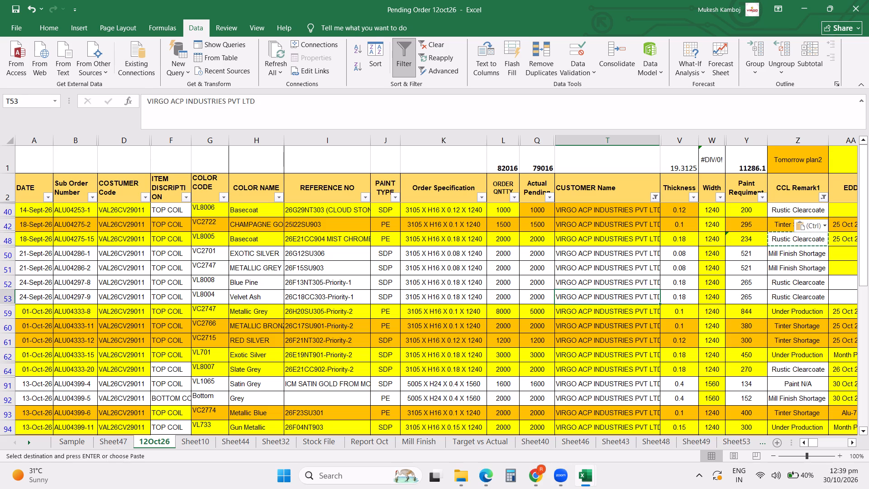
click(772, 311)
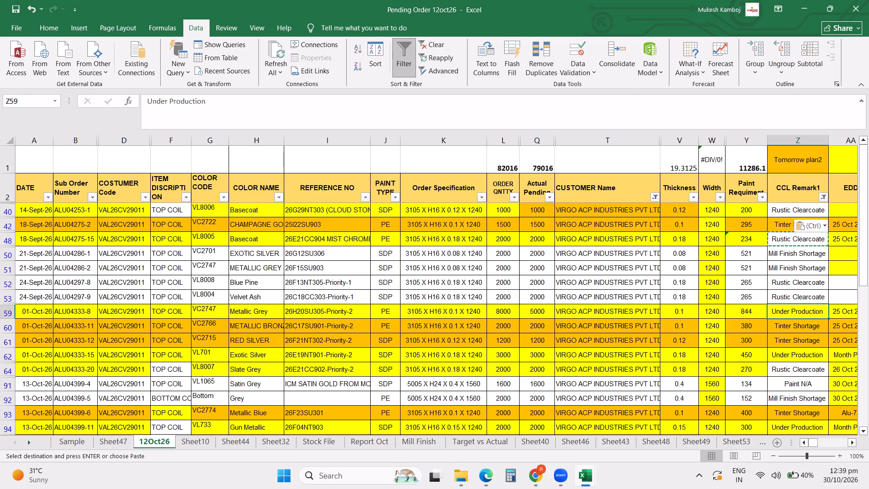
click(800, 352)
click(792, 374)
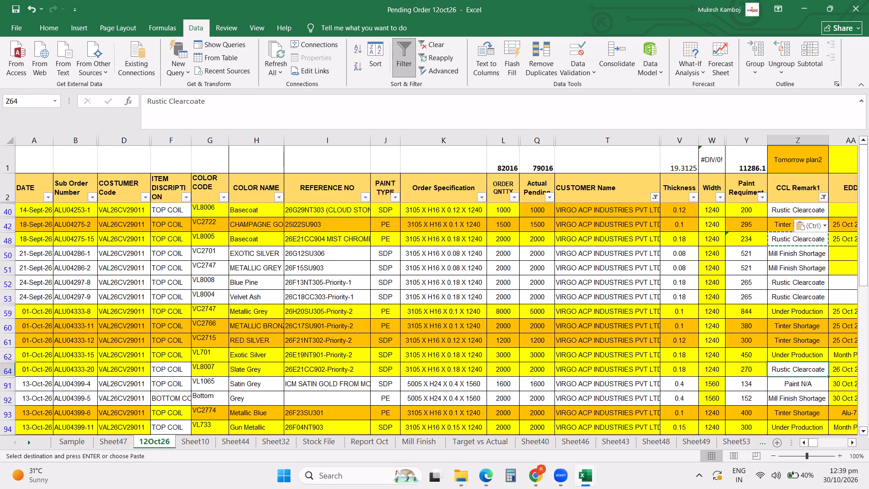
click(799, 386)
scroll(760, 292, down, 2)
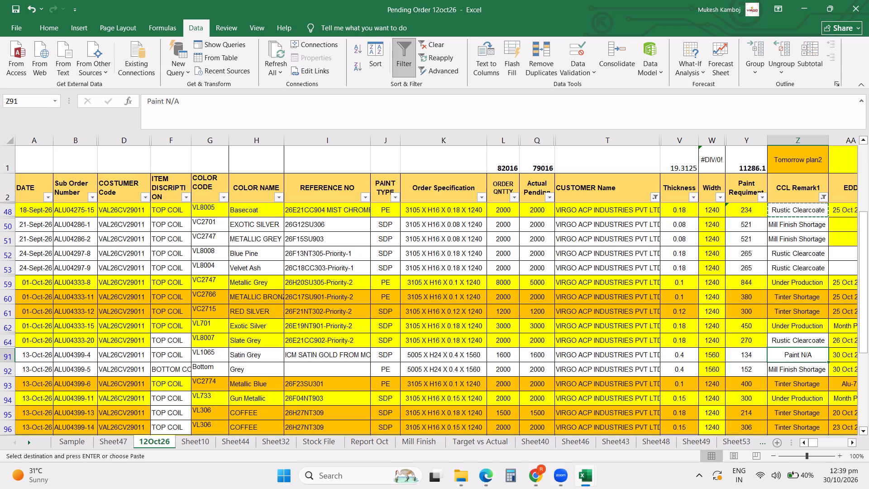
click(788, 369)
scroll(785, 361, down, 1)
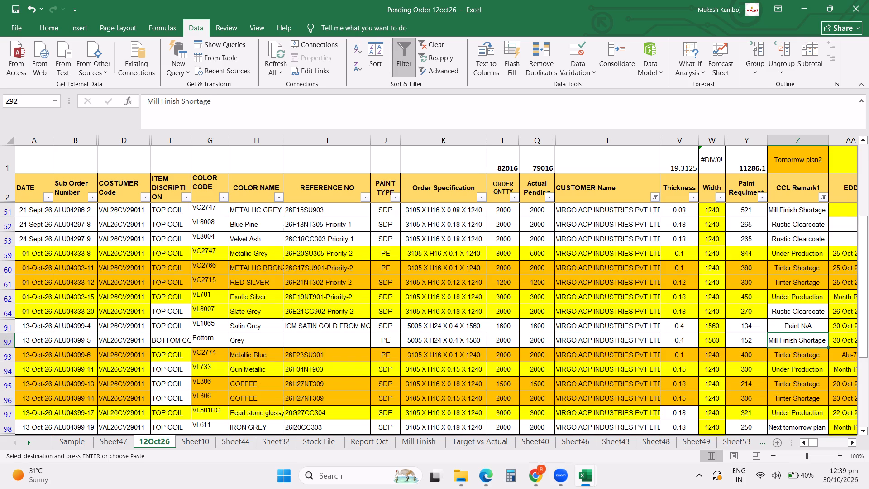
scroll(809, 372, up, 2)
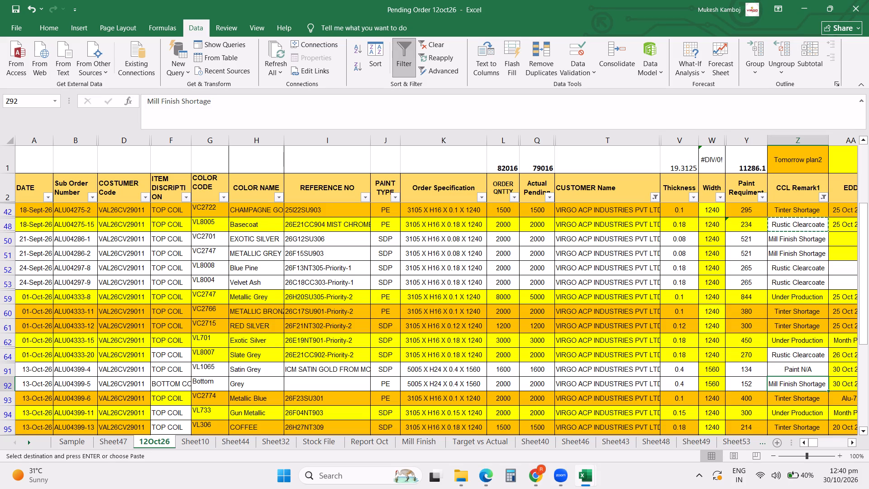
Clear the filter from the CUSTOMER Name column so orders of all customers are listed.
click(656, 197)
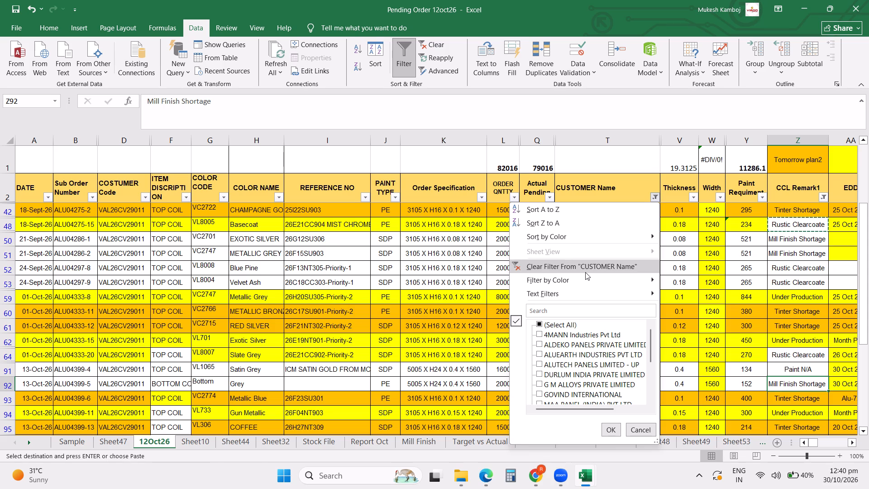
click(667, 290)
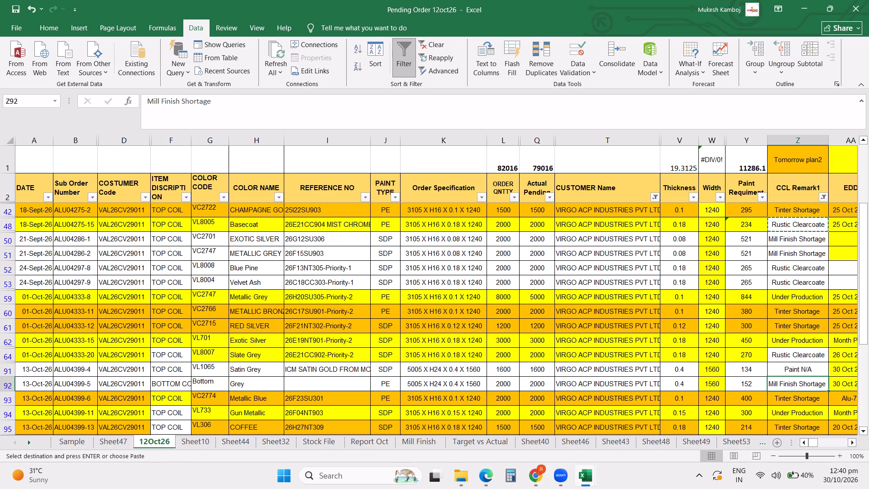
click(656, 198)
click(588, 265)
click(769, 256)
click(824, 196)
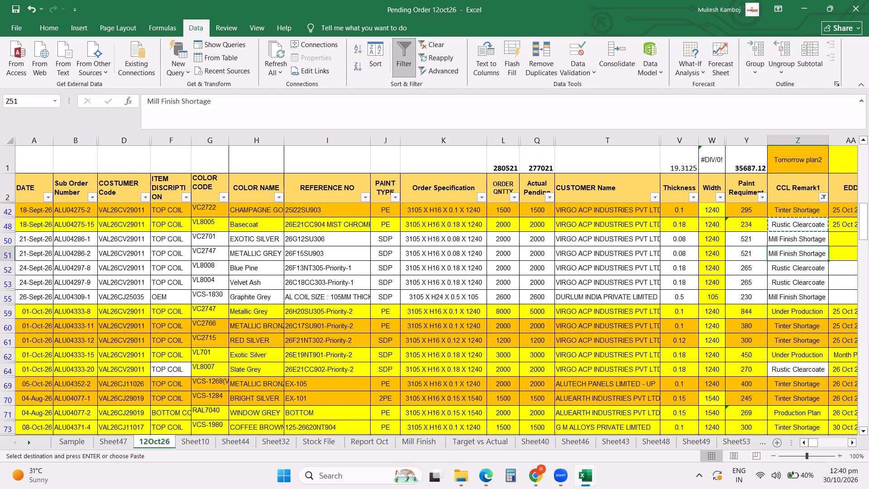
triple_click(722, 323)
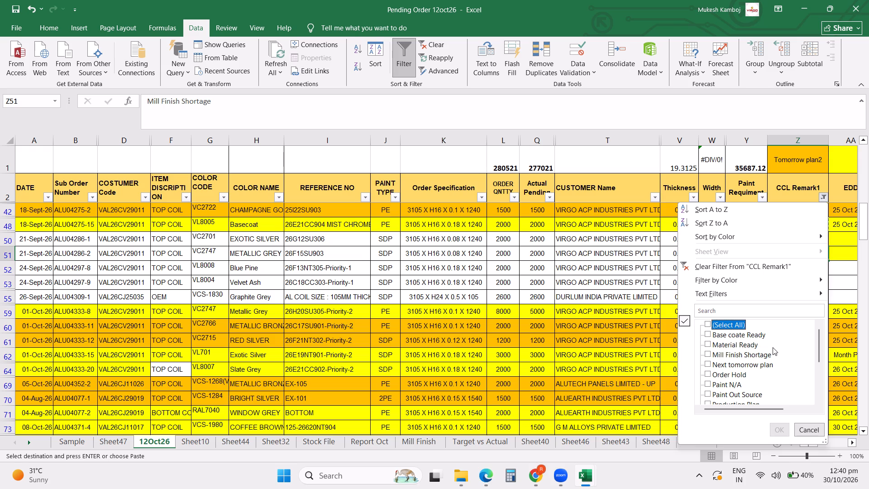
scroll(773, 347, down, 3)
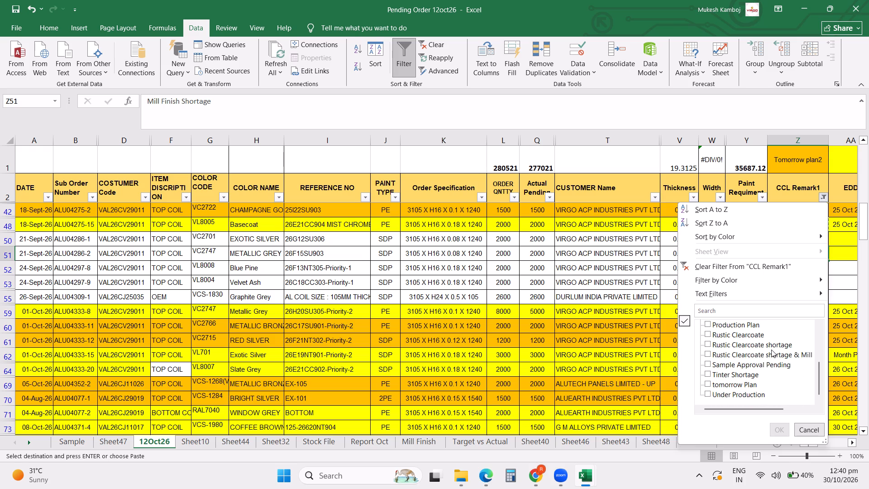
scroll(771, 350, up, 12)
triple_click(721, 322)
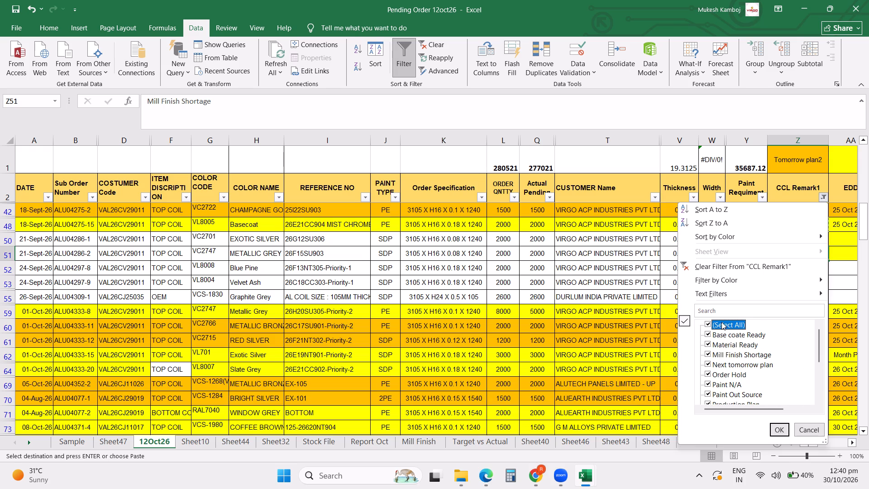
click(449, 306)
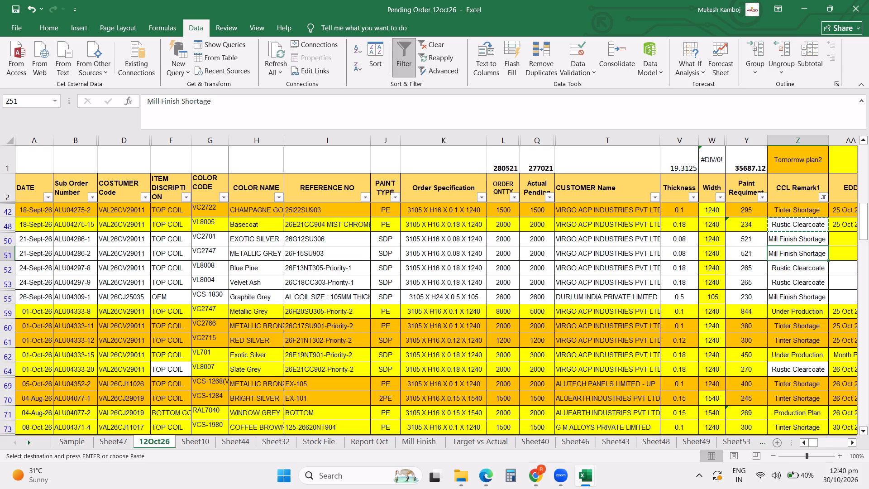
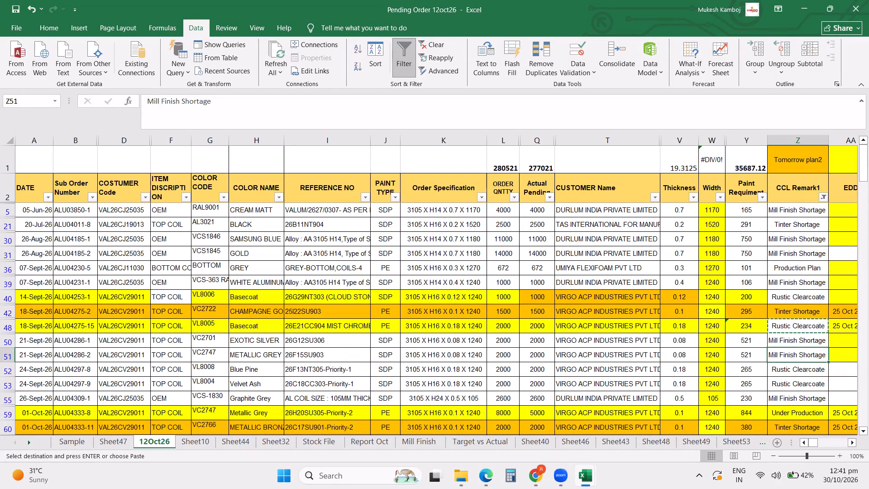
Clear the filter from the CCL Remark1 column so orders with every CCL remark are listed.
click(263, 288)
scroll(263, 288, up, 6)
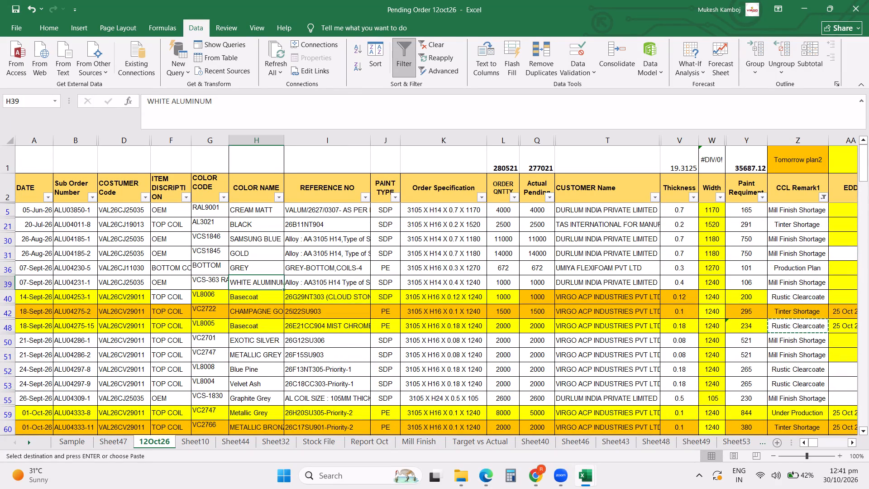
click(822, 196)
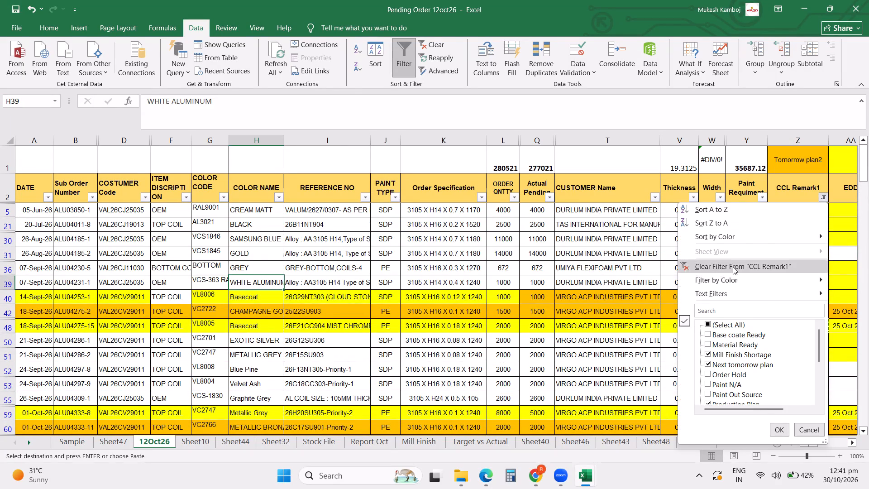
click(733, 267)
click(600, 266)
scroll(533, 393, up, 16)
drag(525, 397, 515, 324)
click(304, 283)
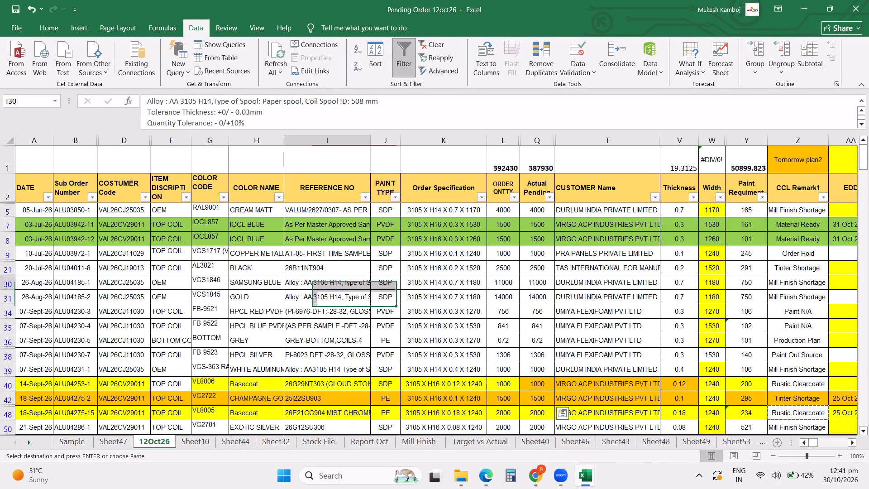
scroll(304, 283, down, 2)
scroll(341, 275, up, 7)
Clear the filter from the Remark1 column so WD/PATTERN and other marked orders are listed as well.
click(688, 220)
key(Right)
key(Right)
key(Right)
key(Right)
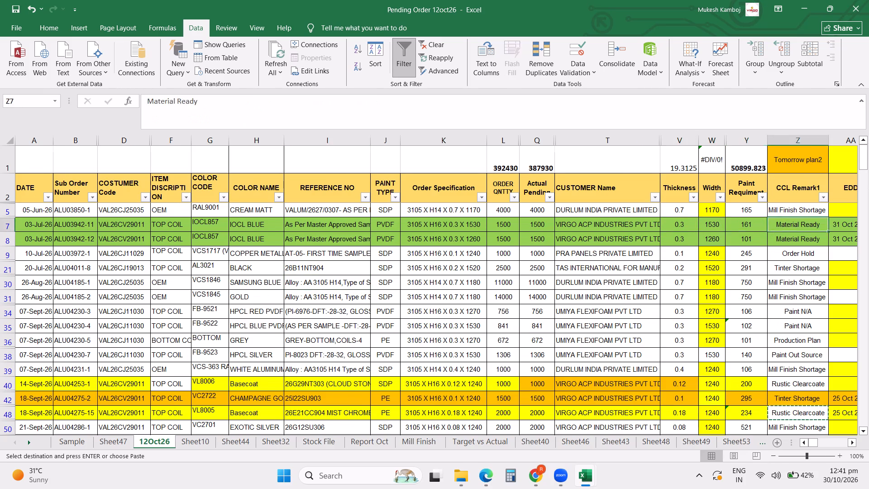
key(Right)
key(Right)
key(Right)
key(Right)
click(699, 196)
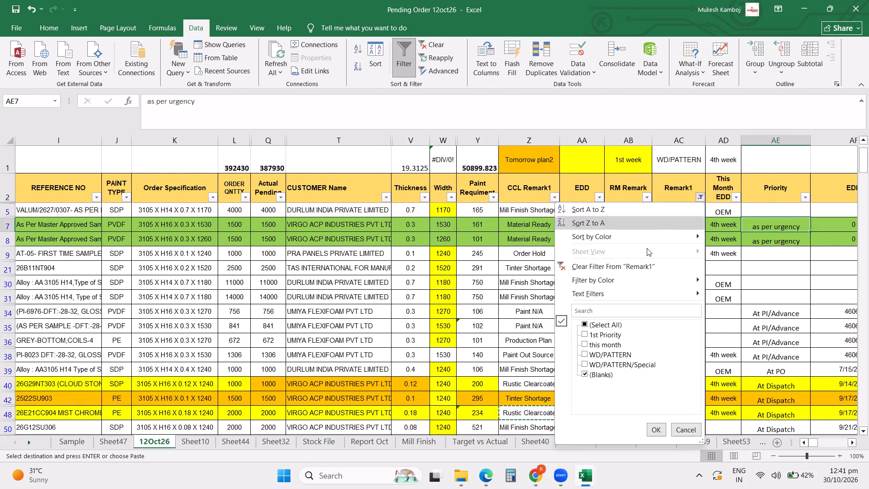
click(601, 264)
click(580, 283)
scroll(571, 326, up, 11)
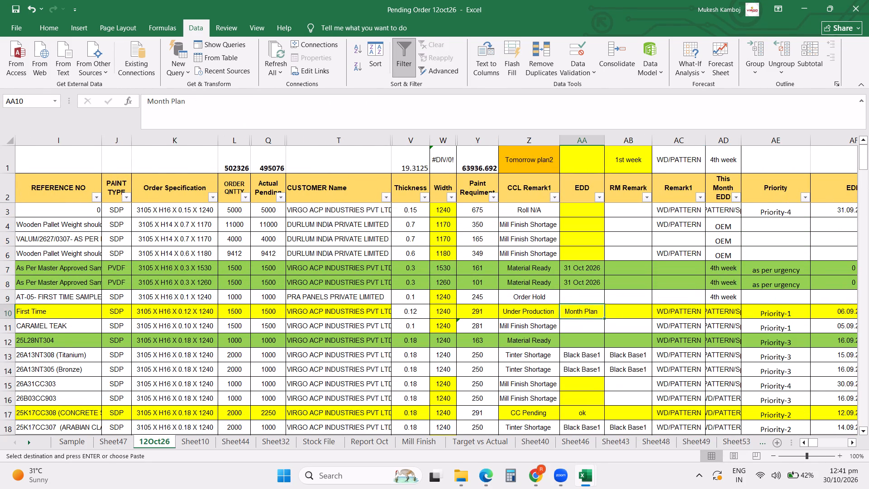
Look over the first rows of the unfiltered order list, from the DATE column to CCL Remark1.
scroll(553, 344, up, 3)
click(403, 281)
key(ctrl+Left)
key(ctrl+Left)
key(ctrl+Left)
key(ctrl+Left)
key(ctrl+Left)
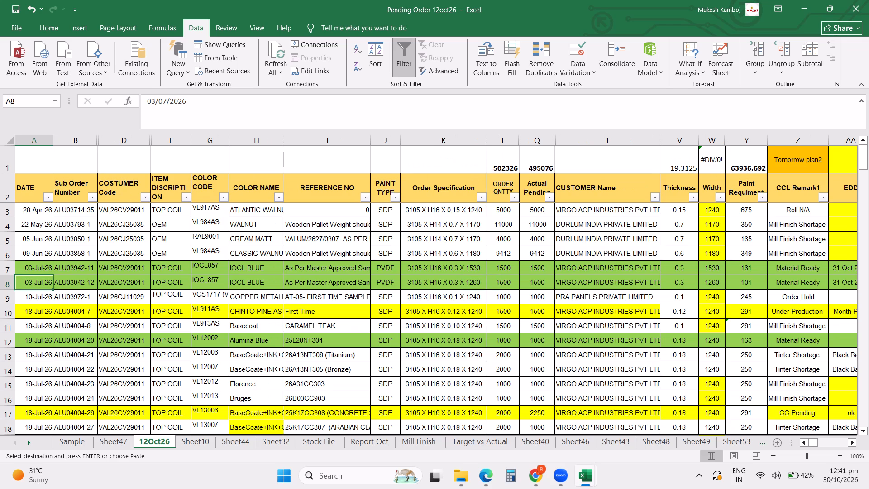
click(589, 245)
scroll(589, 245, up, 6)
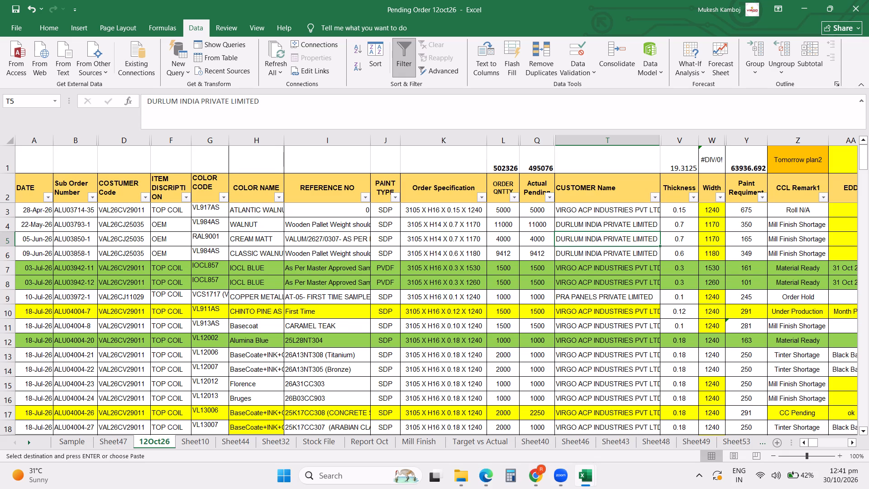
click(472, 321)
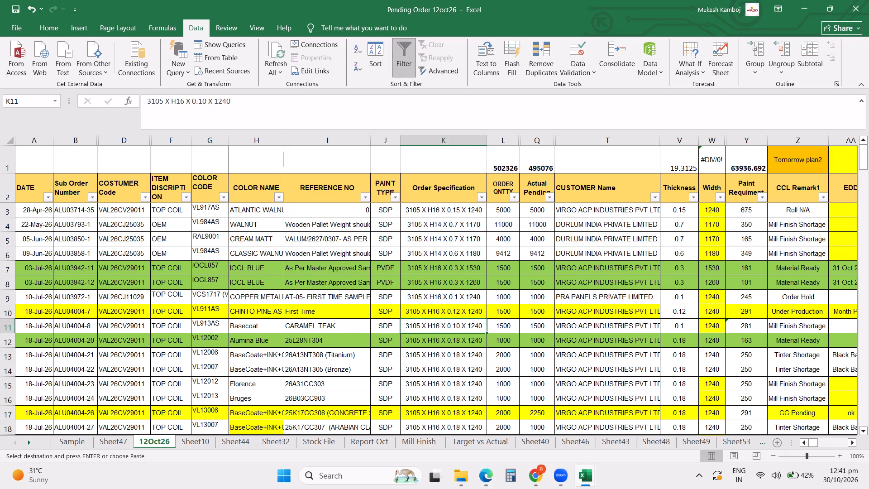
click(780, 330)
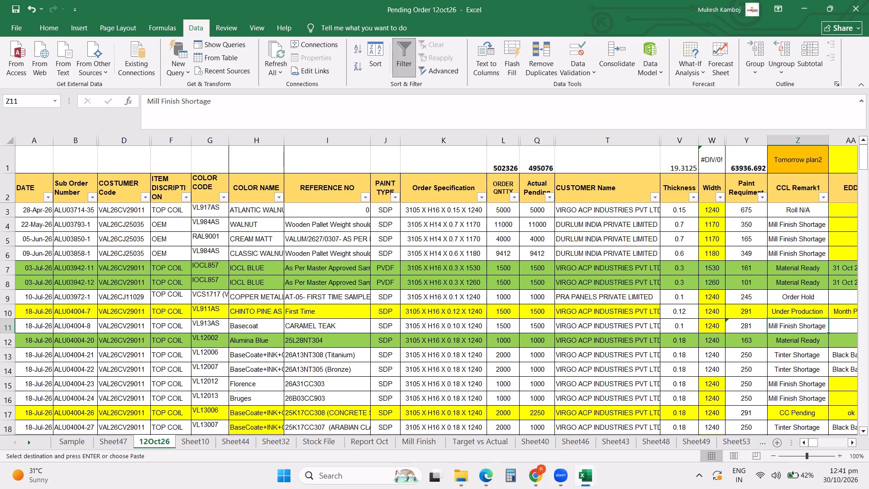
Examine the filter values offered for the CCL Remark1, EDD and RM Remark columns without applying any filter.
click(733, 234)
key(Right)
key(Right)
key(Right)
key(Right)
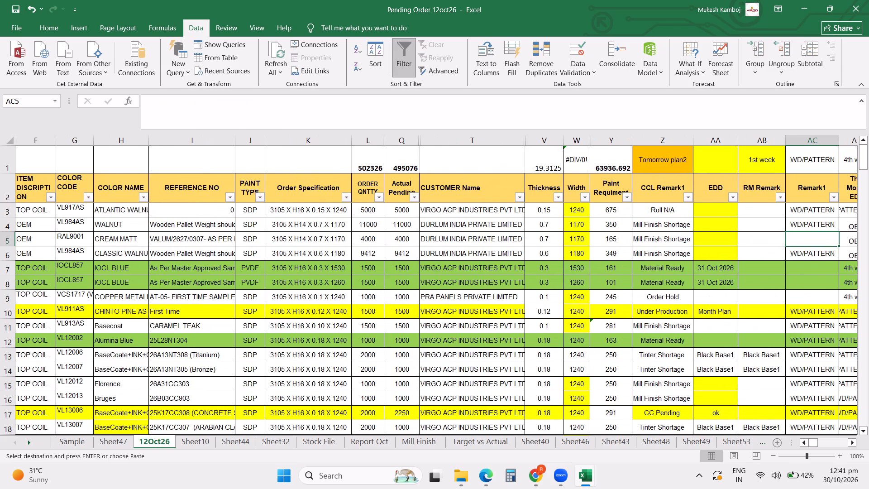
click(690, 195)
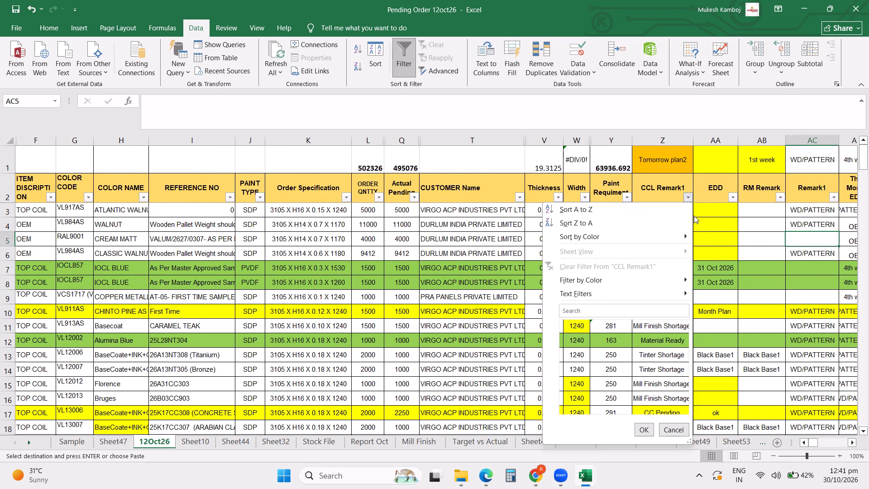
scroll(641, 323, down, 2)
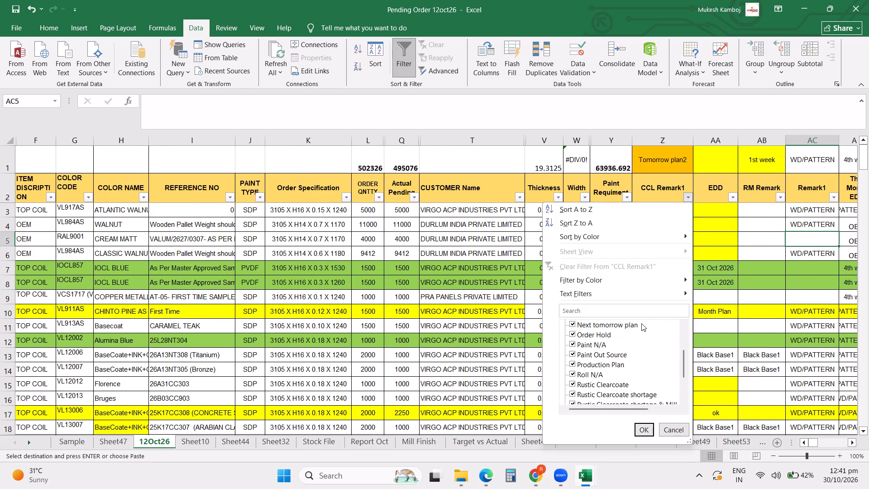
scroll(641, 323, down, 2)
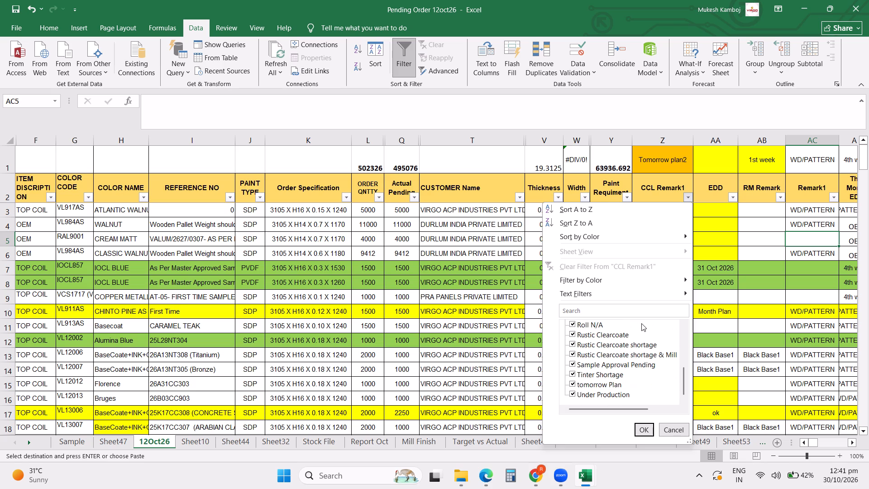
click(735, 292)
click(732, 195)
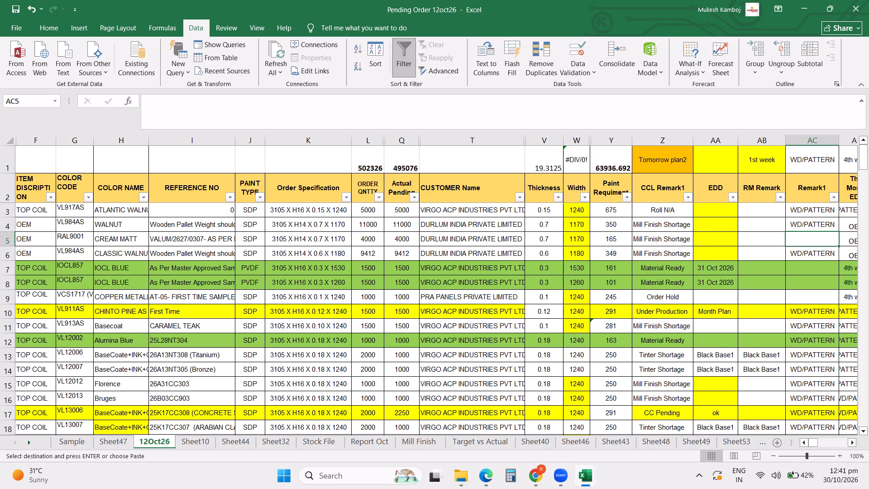
click(373, 286)
click(730, 195)
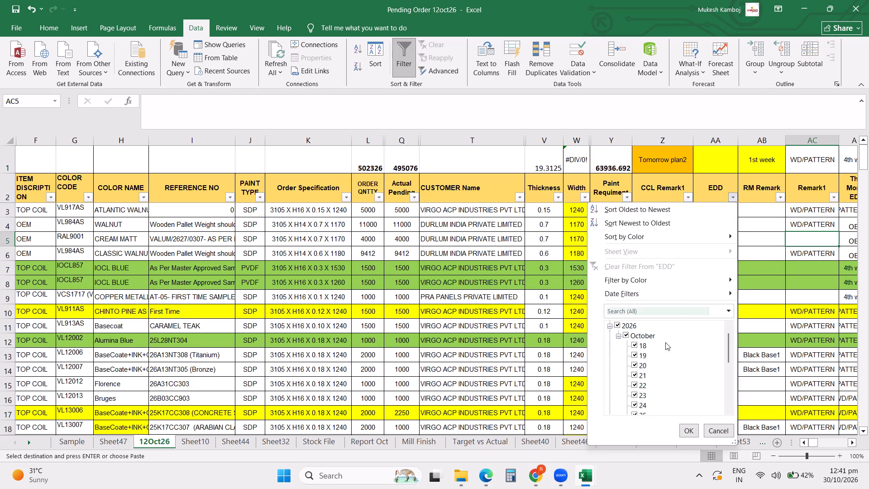
scroll(663, 352, down, 7)
click(771, 288)
click(781, 197)
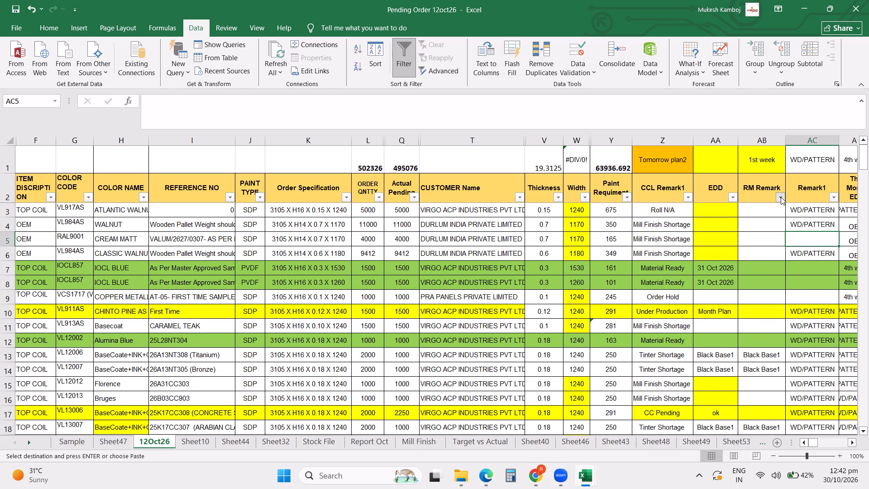
scroll(699, 318, down, 2)
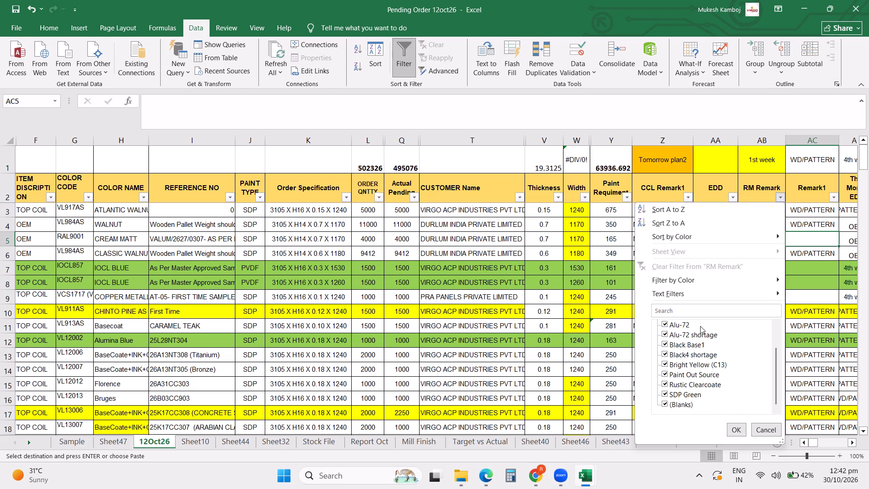
click(450, 288)
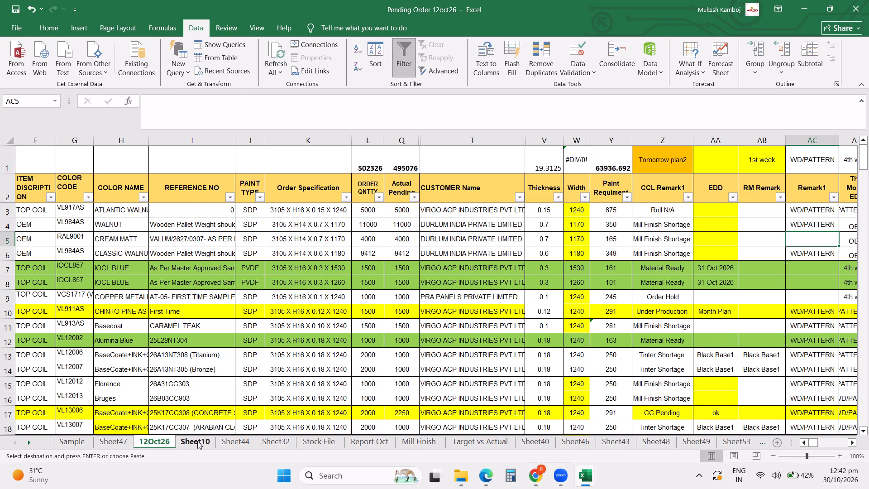
Look through the workbook's sheets one after another, from Sheet10 to the last one, Sheet4.
click(197, 441)
click(235, 441)
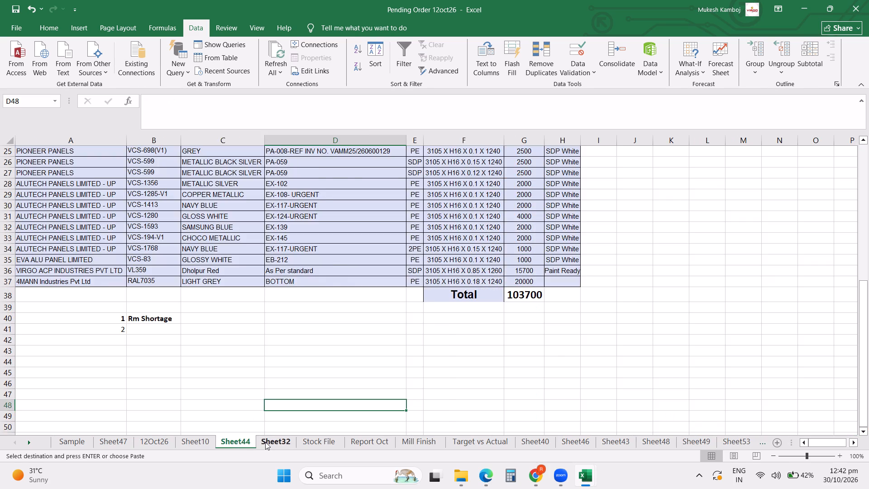
click(265, 442)
click(318, 444)
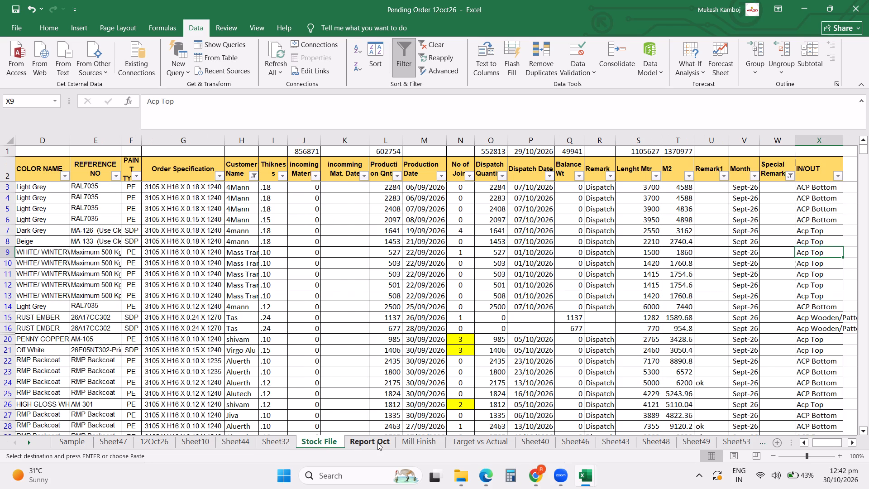
click(377, 442)
click(401, 442)
click(465, 443)
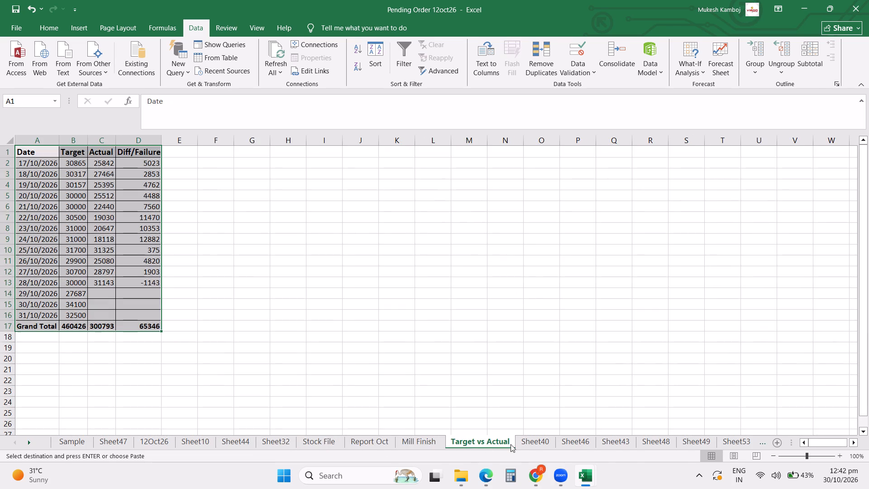
click(531, 444)
click(563, 442)
click(617, 442)
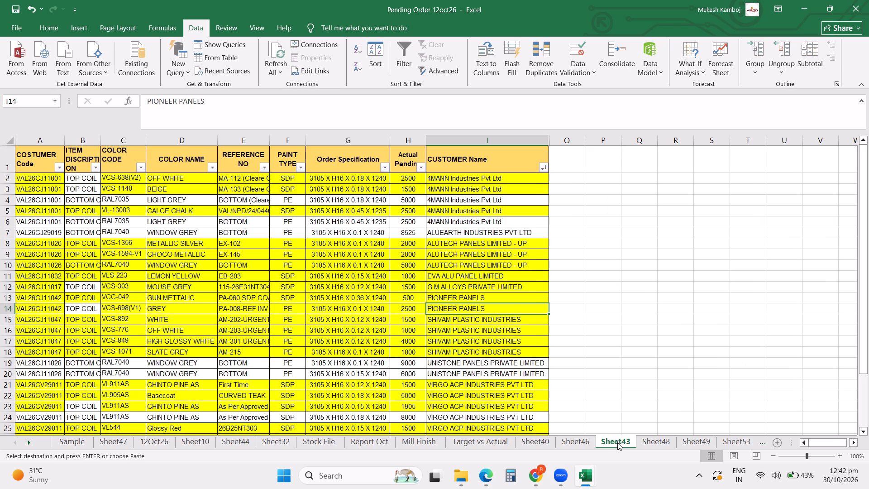
click(658, 442)
click(688, 441)
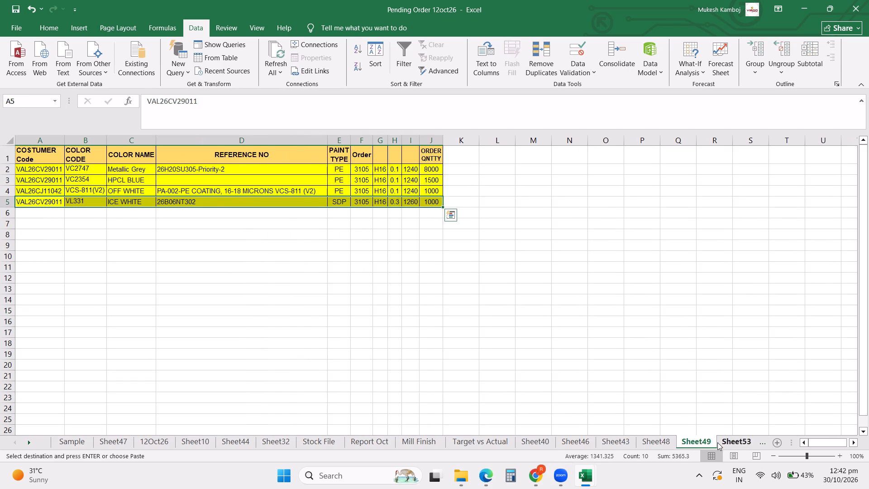
click(718, 442)
click(726, 441)
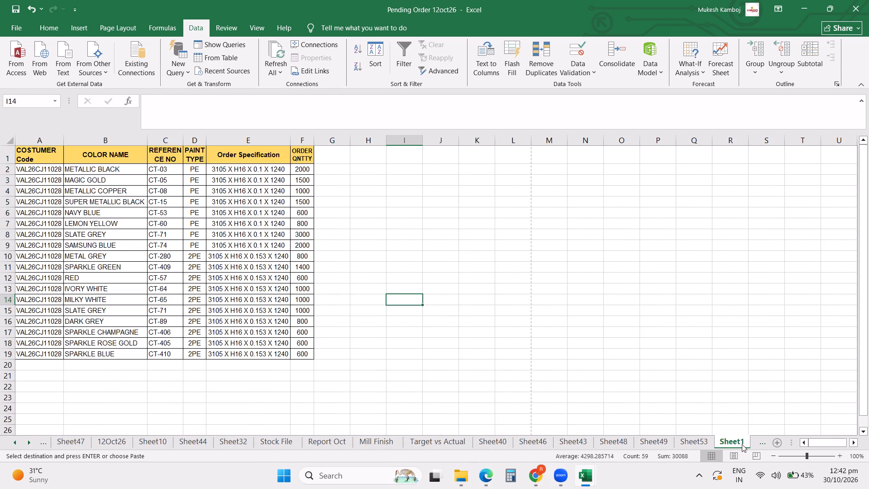
double_click(34, 440)
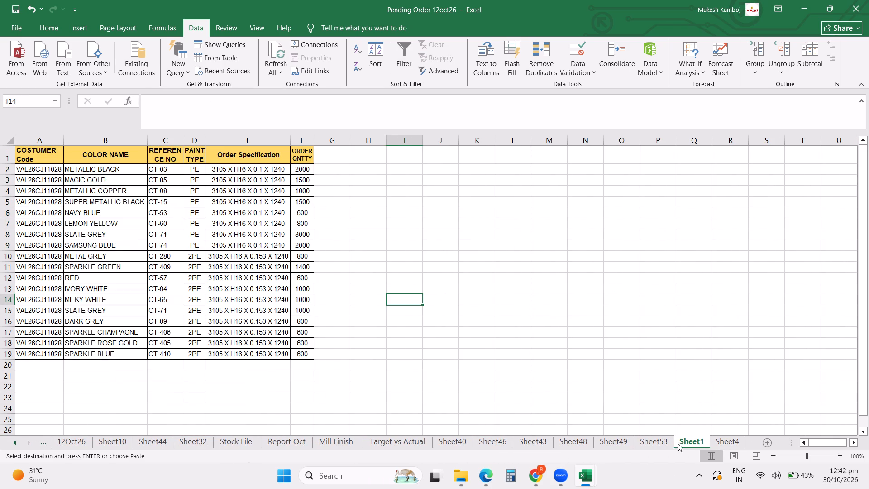
click(724, 444)
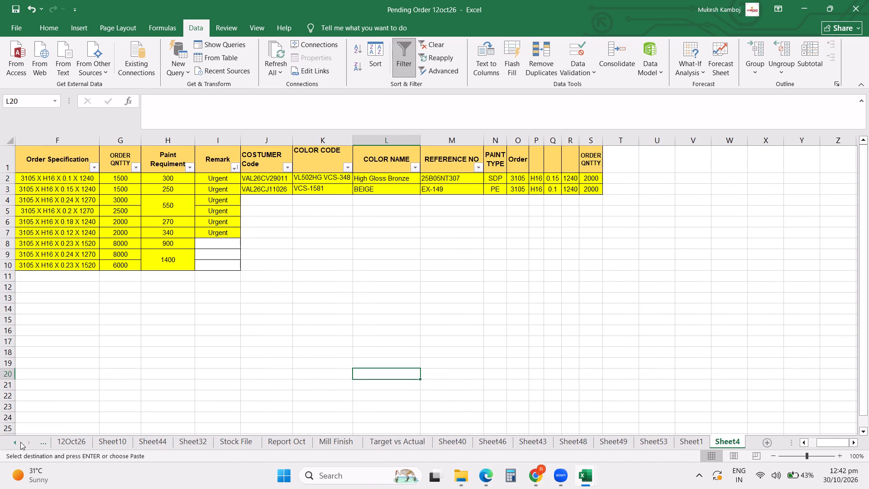
triple_click(14, 441)
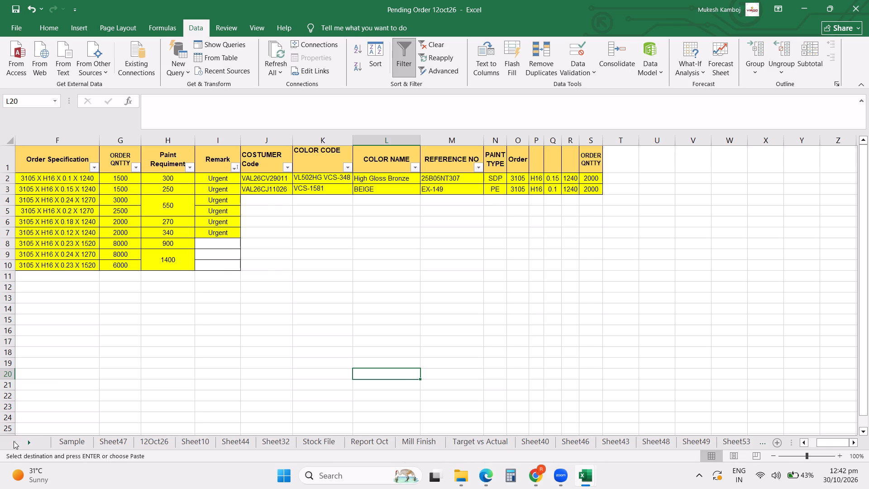
Examine the courier list on the Sample sheet and the pending summary on Sheet47, and return to 12Oct26.
scroll(229, 374, up, 5)
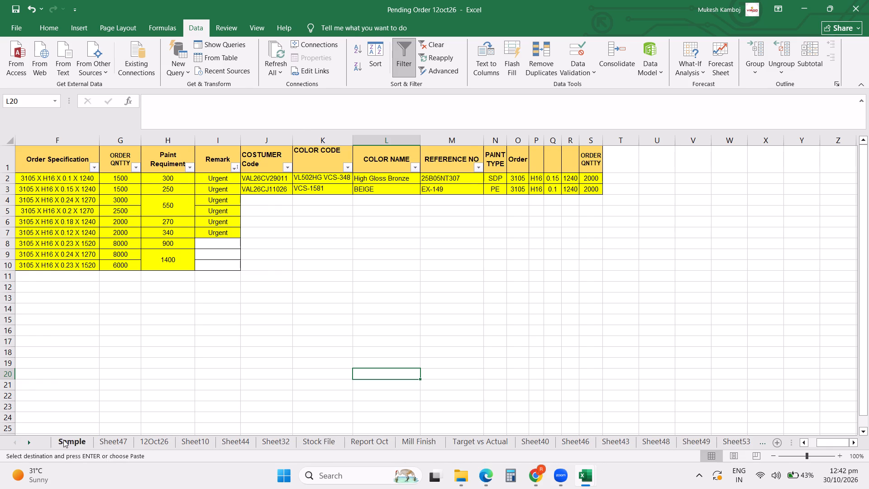
click(63, 440)
scroll(187, 369, up, 10)
scroll(199, 364, down, 4)
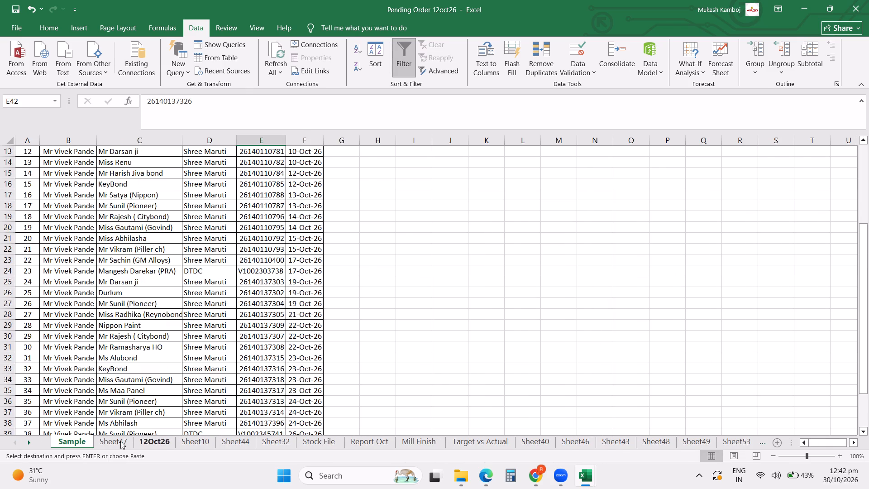
click(120, 441)
scroll(215, 316, up, 6)
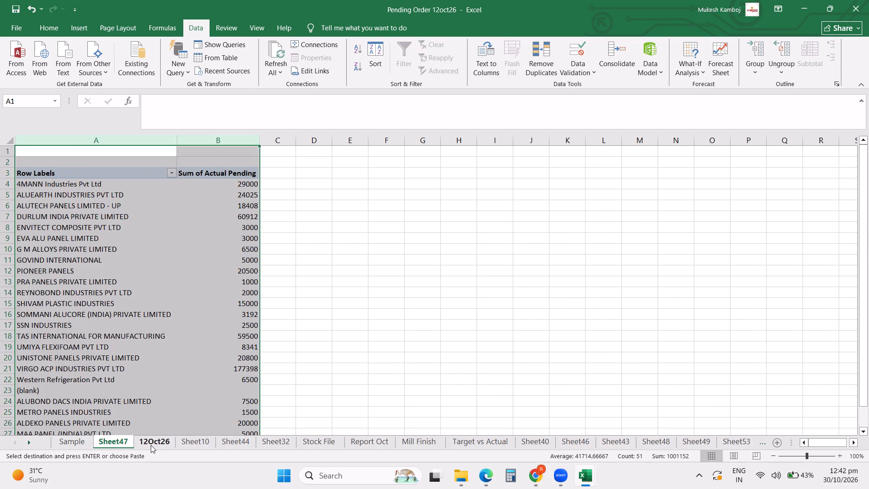
click(151, 445)
Delete the Sheet47 worksheet holding the outdated Sum of Actual Pending summary by customer.
click(115, 445)
scroll(154, 240, down, 7)
scroll(154, 240, up, 15)
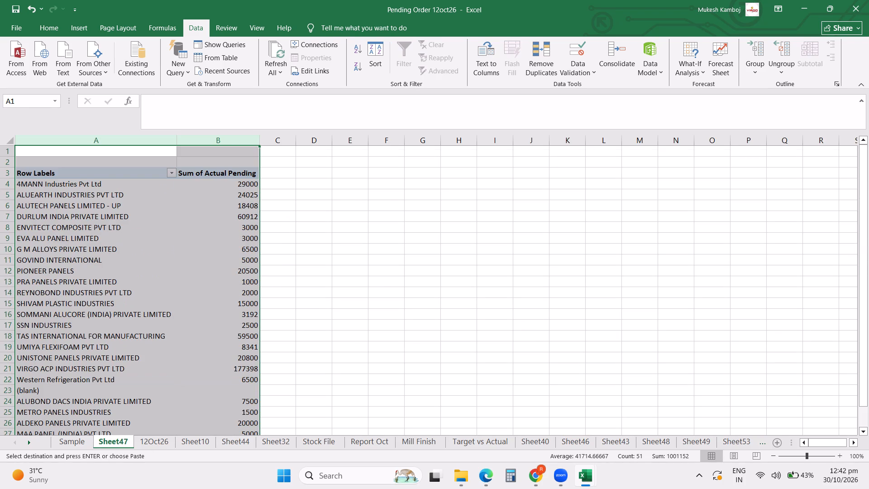
scroll(150, 243, up, 1)
right_click(111, 445)
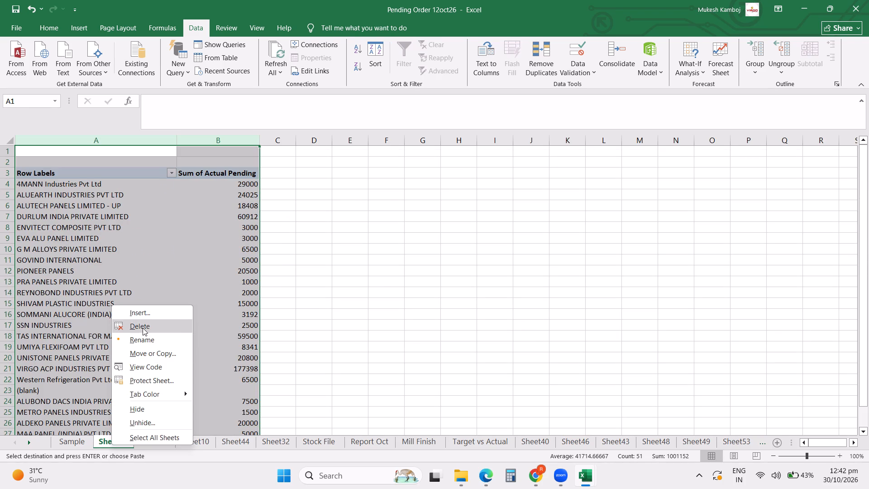
click(142, 328)
click(453, 260)
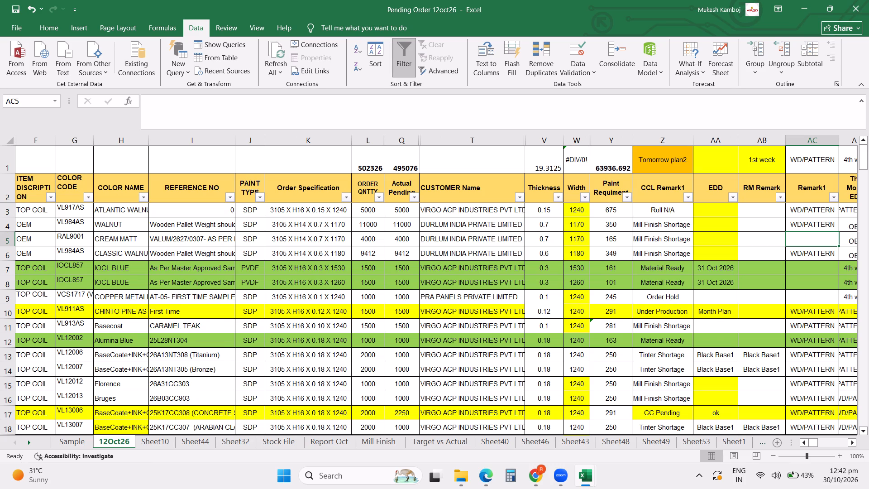
Compare the order list on Sheet10 with the main pending order list on 12Oct26.
scroll(250, 293, up, 6)
click(148, 441)
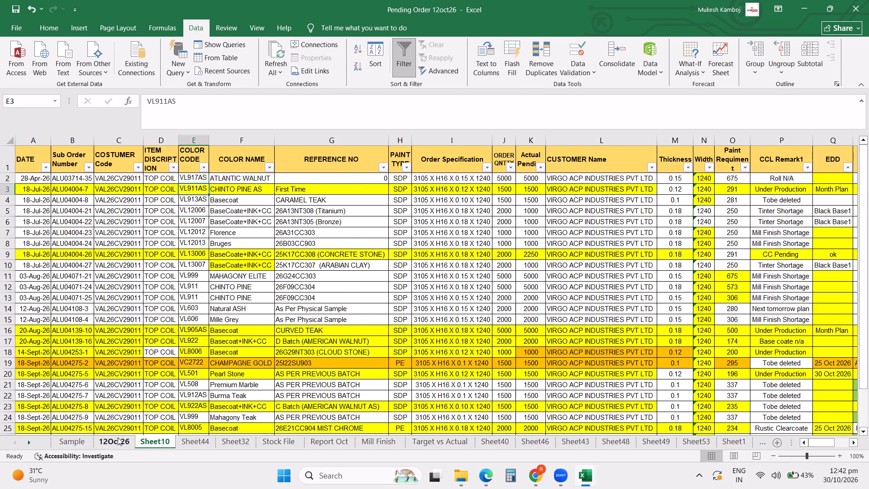
click(118, 437)
scroll(477, 234, up, 5)
scroll(472, 248, down, 6)
scroll(468, 249, up, 8)
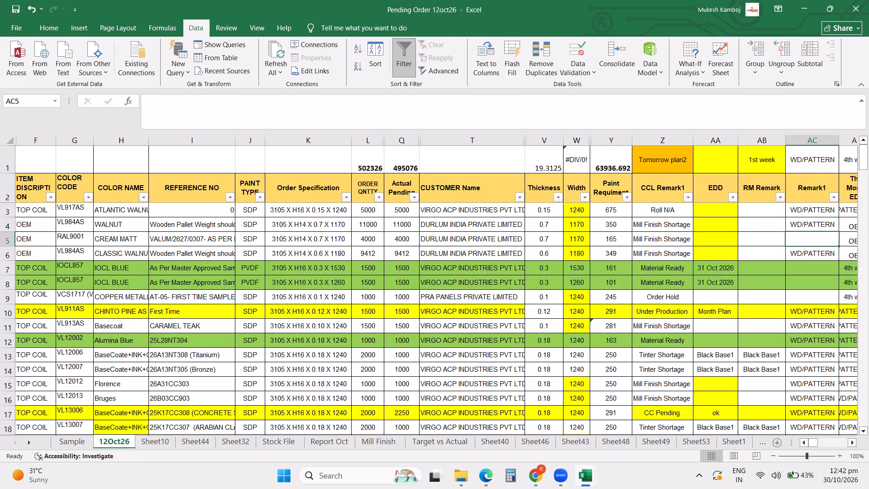
scroll(453, 250, up, 2)
click(193, 375)
click(166, 433)
scroll(155, 422, up, 1)
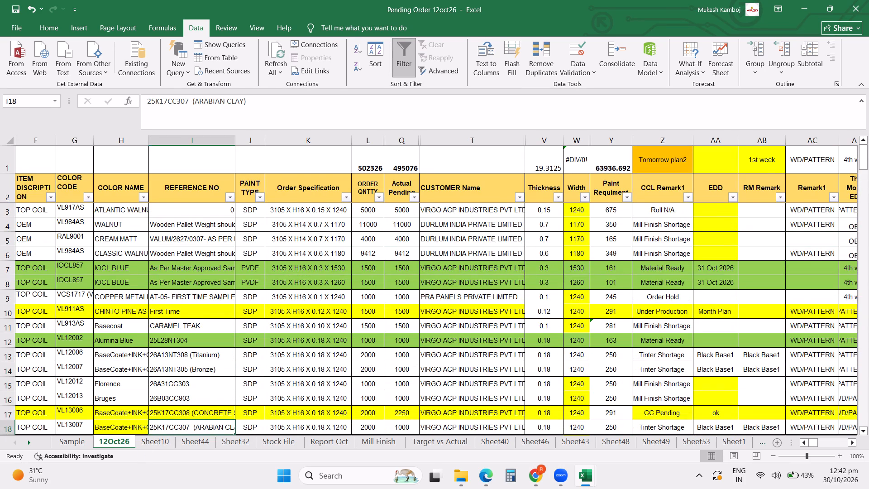
Check the VIRGO ACP order rows on Sheet10 down to the last one and delete that worksheet.
click(151, 440)
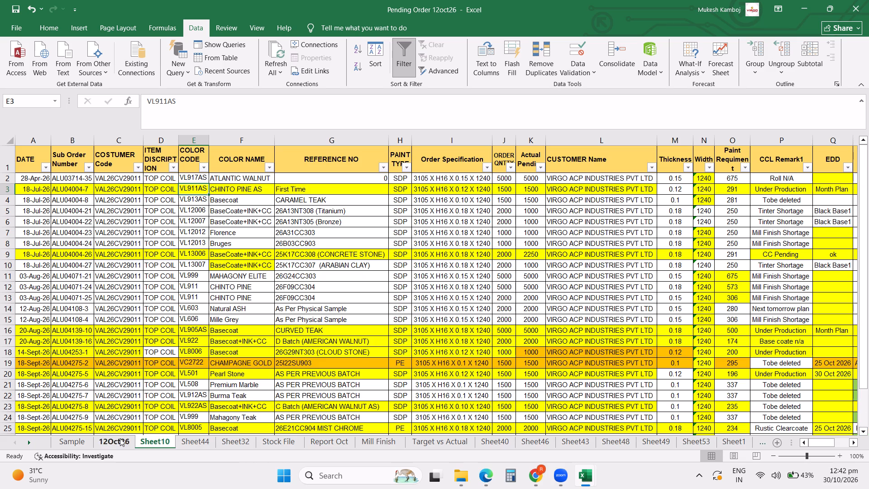
scroll(178, 425, down, 3)
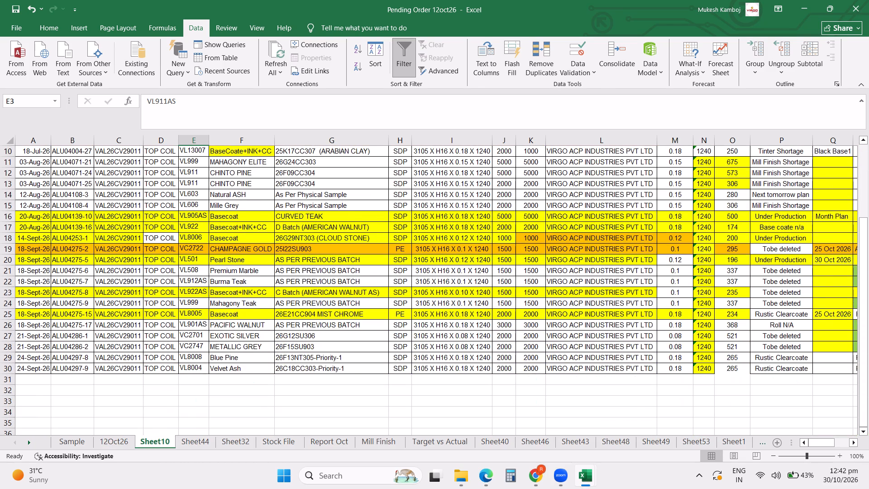
scroll(178, 426, up, 14)
scroll(256, 384, down, 5)
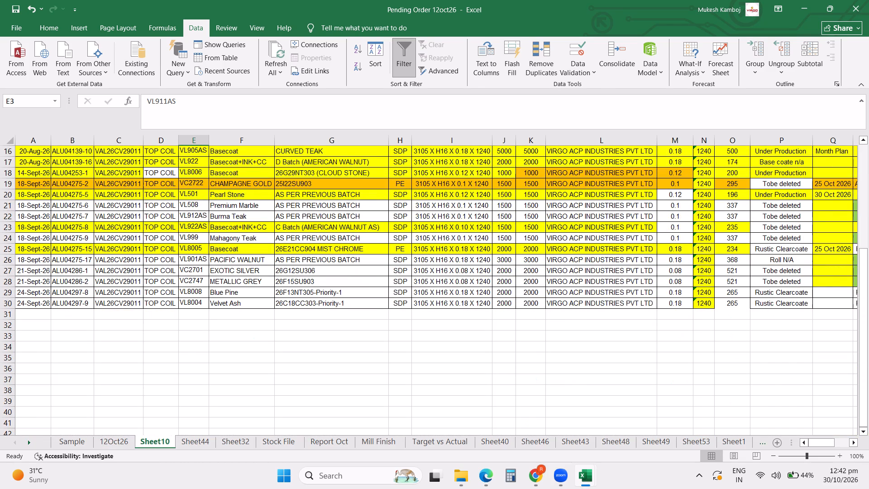
scroll(268, 358, up, 10)
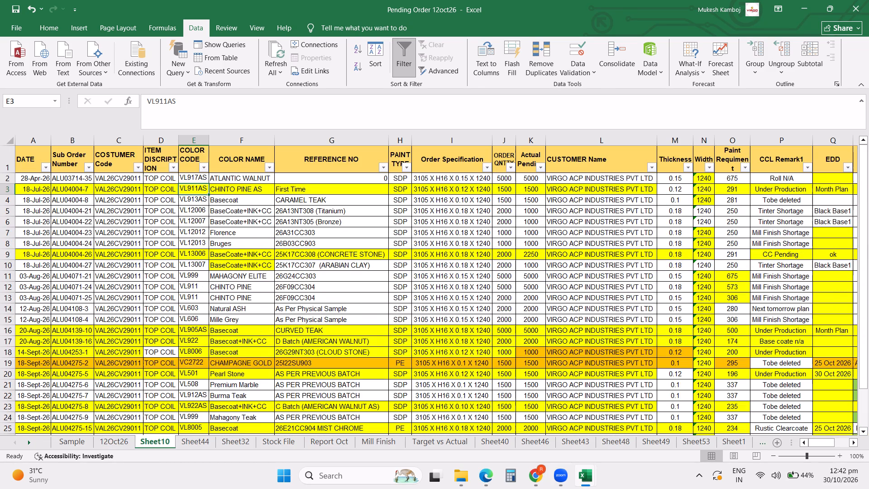
right_click(158, 439)
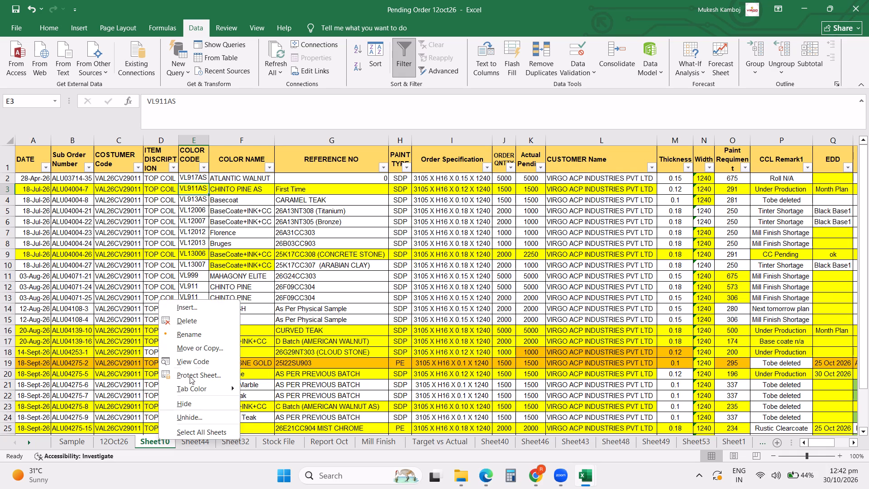
click(191, 320)
click(450, 259)
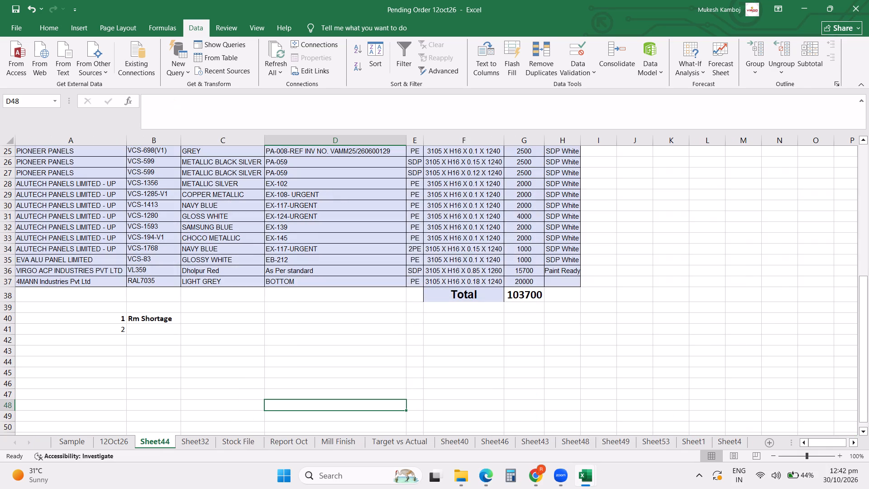
Look through the remaining sheets one after another, from Sheet32 to Sheet4, and return to 12Oct26.
click(208, 437)
click(248, 439)
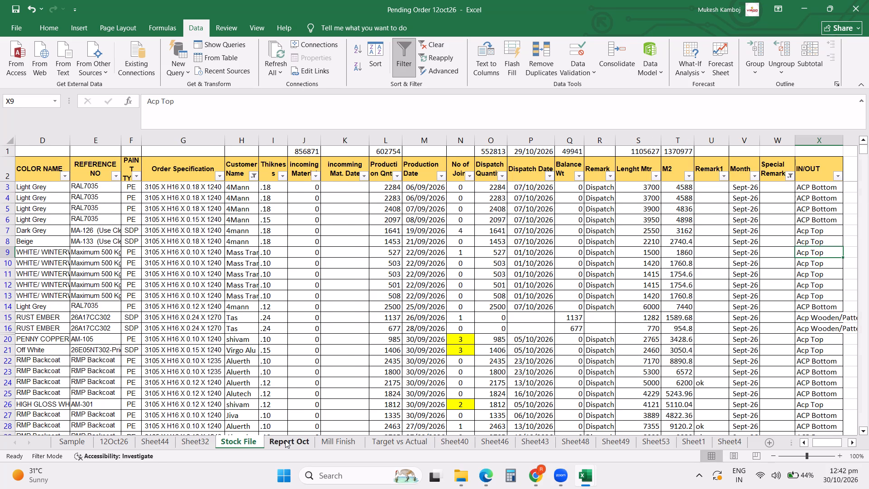
click(285, 440)
click(334, 443)
click(375, 441)
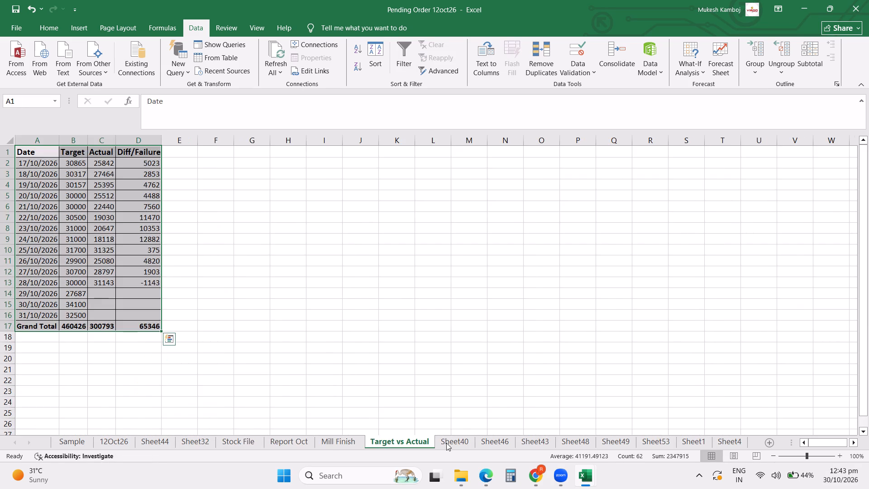
click(446, 443)
click(497, 439)
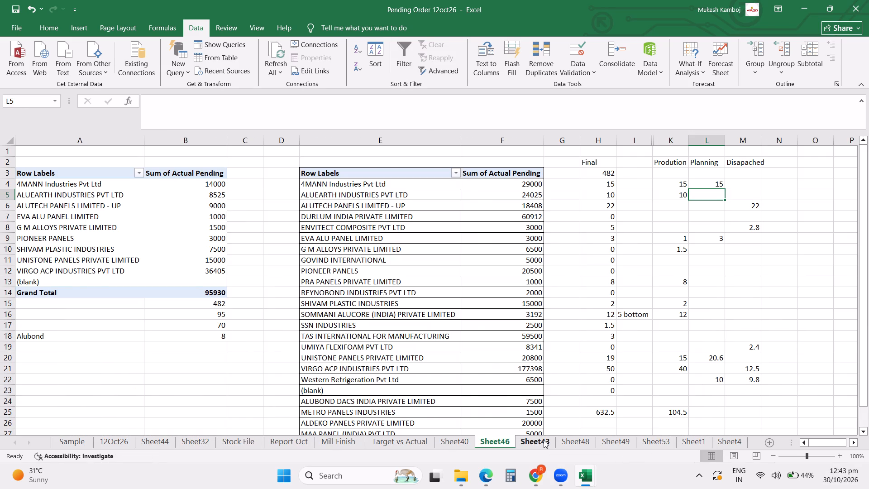
click(544, 440)
scroll(528, 288, down, 7)
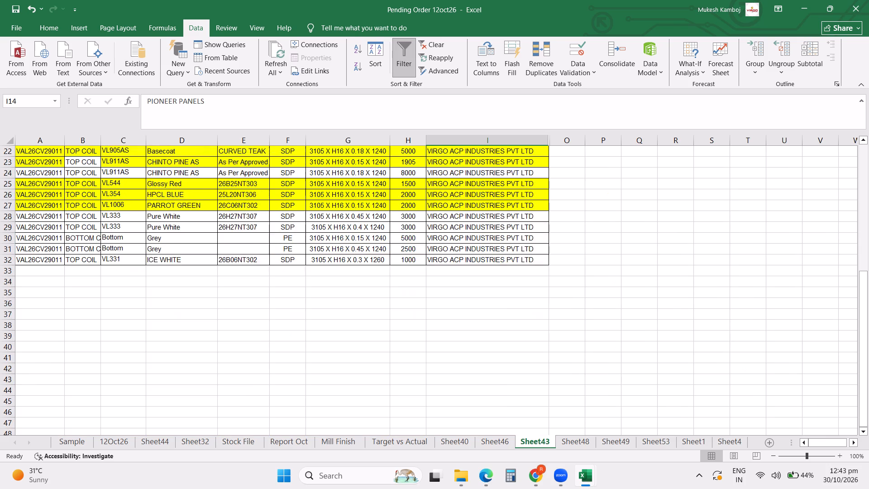
scroll(589, 396, up, 3)
click(568, 440)
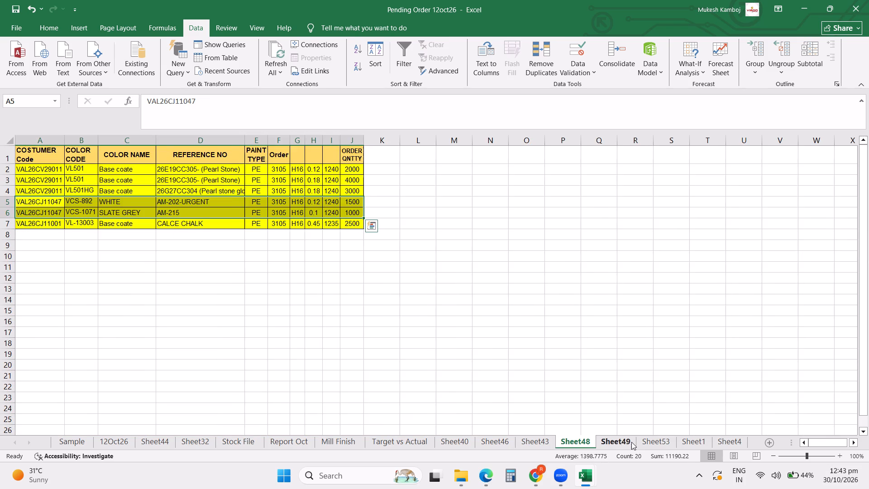
click(631, 442)
click(649, 440)
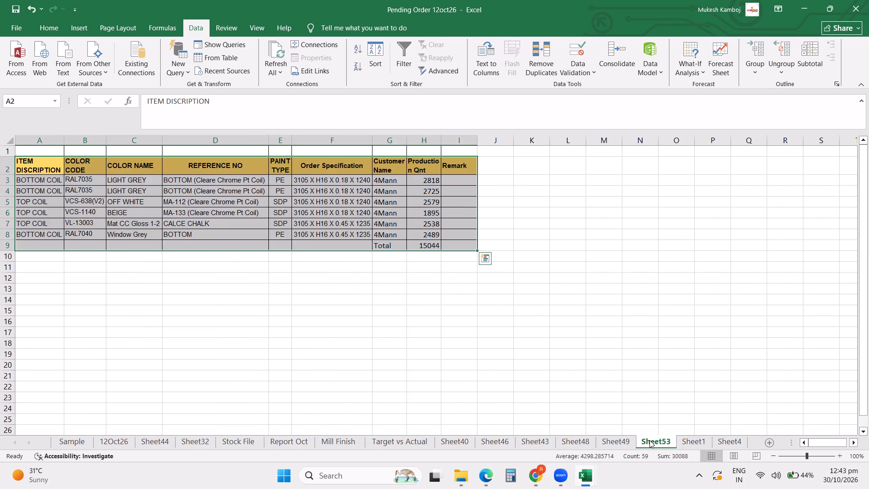
click(679, 439)
click(733, 441)
scroll(600, 307, up, 6)
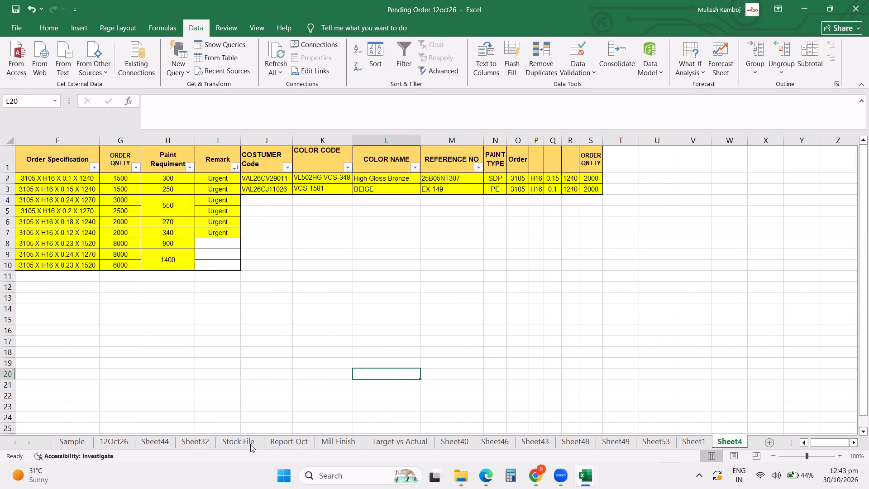
click(109, 443)
Search the CCL Remark1 filter values for "ord" and "tob" without applying a filter.
scroll(466, 300, up, 10)
click(671, 259)
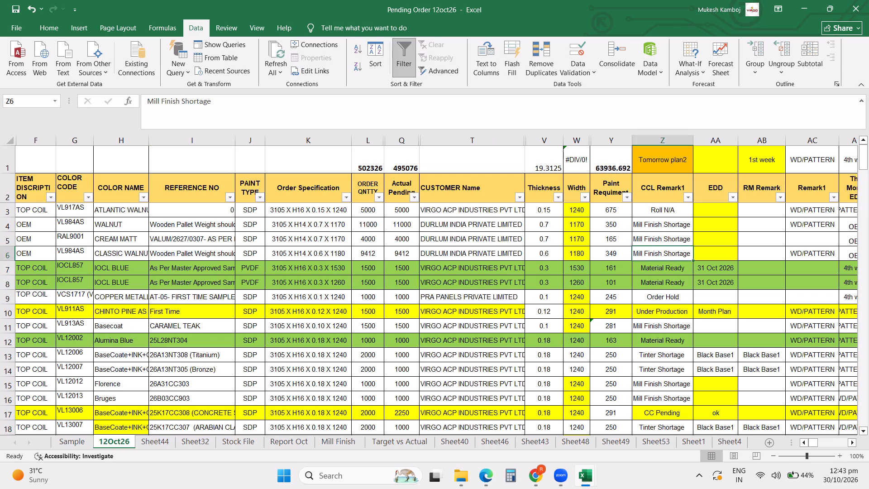
click(692, 199)
click(583, 311)
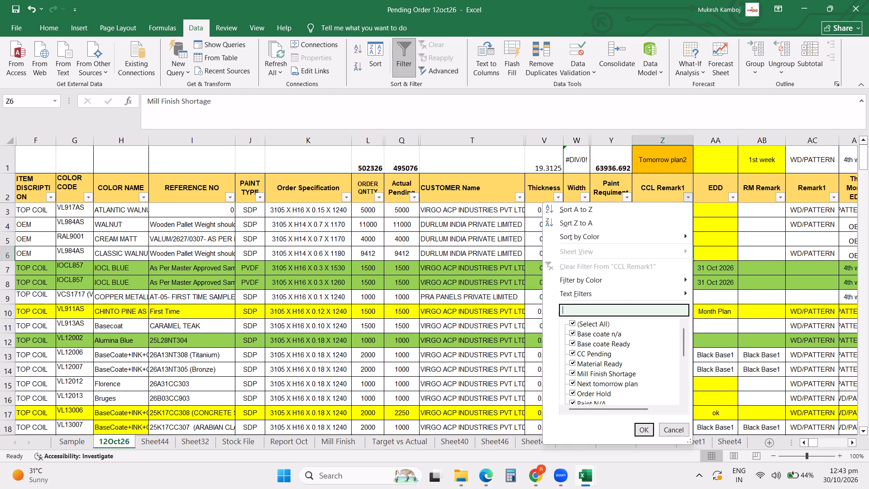
text(ord)
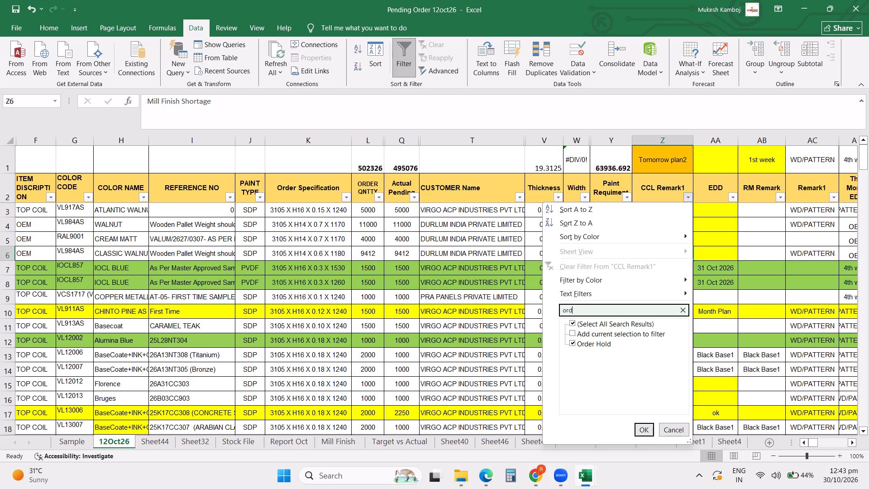
key(BackSpace)
key(BackSpace)
key(BackSpace)
key(BackSpace)
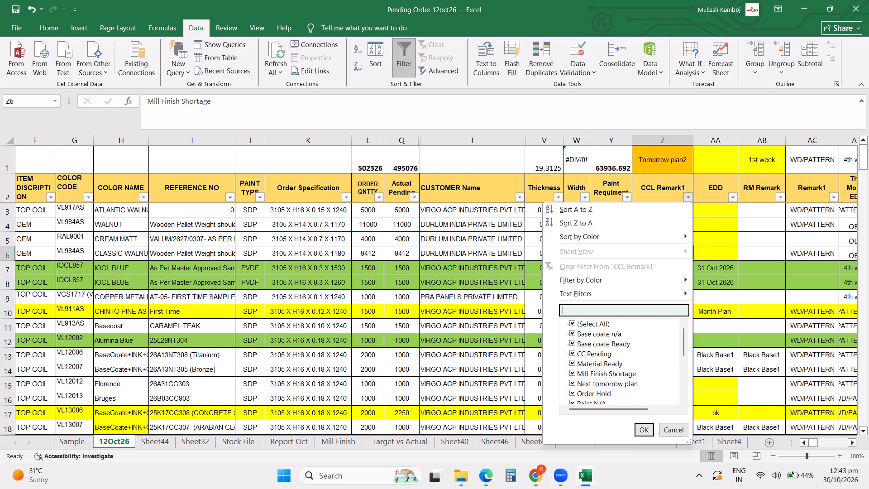
text(tob)
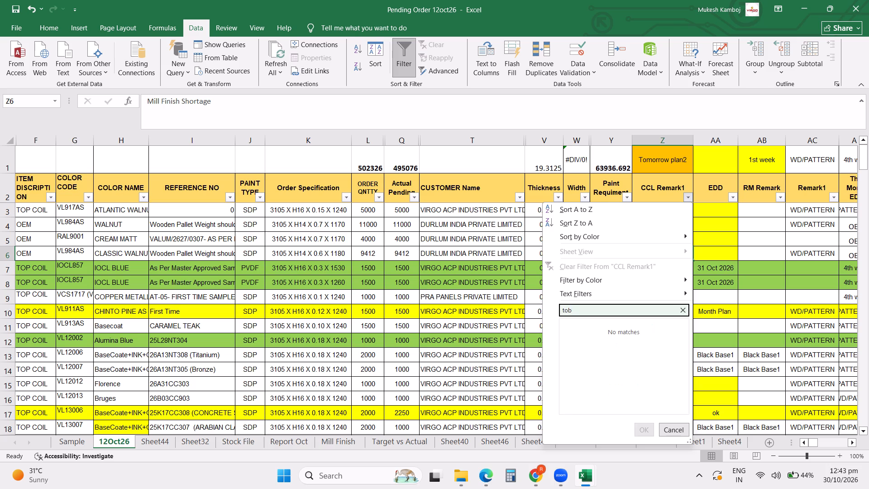
key(BackSpace)
key(space)
key(BackSpace)
key(BackSpace)
key(BackSpace)
key(BackSpace)
click(360, 264)
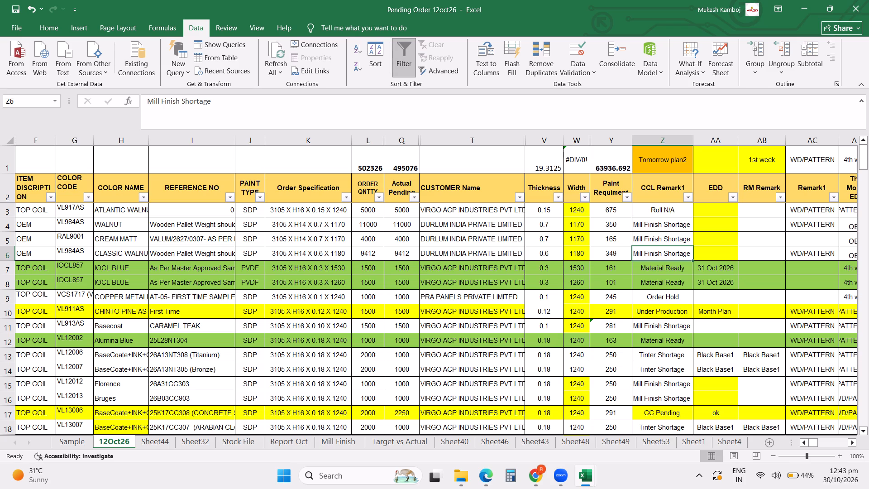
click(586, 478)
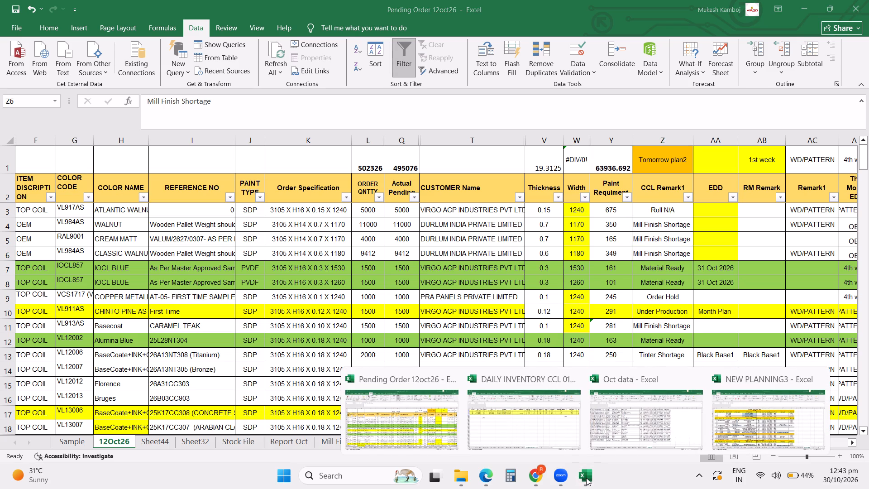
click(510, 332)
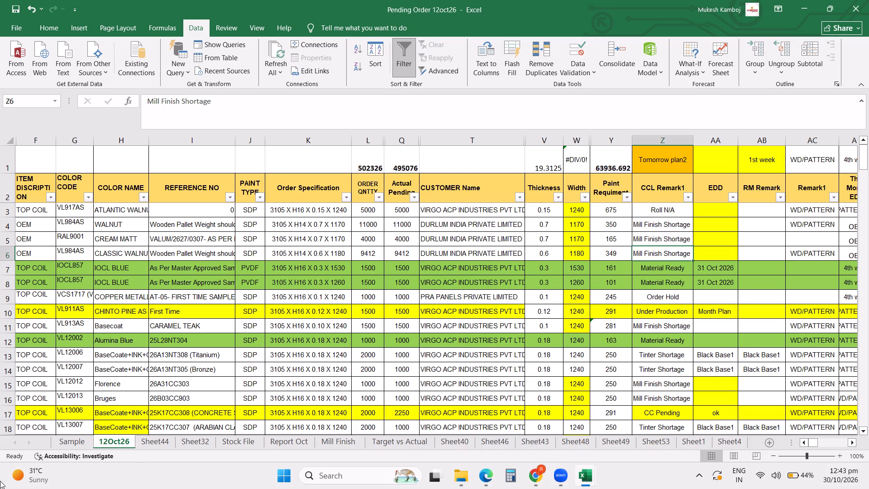
Look through Sheet44, Sheet32, Stock File and Sample, and return to the 12Oct26 order list.
click(151, 438)
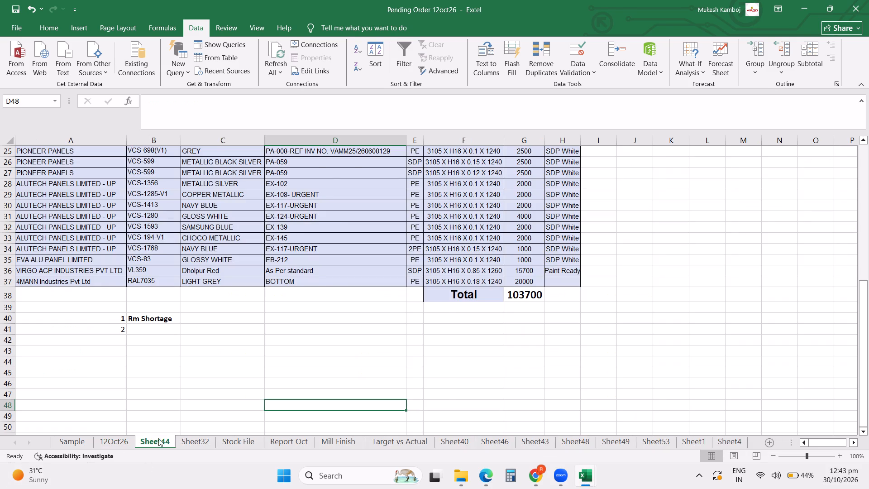
click(205, 437)
click(236, 440)
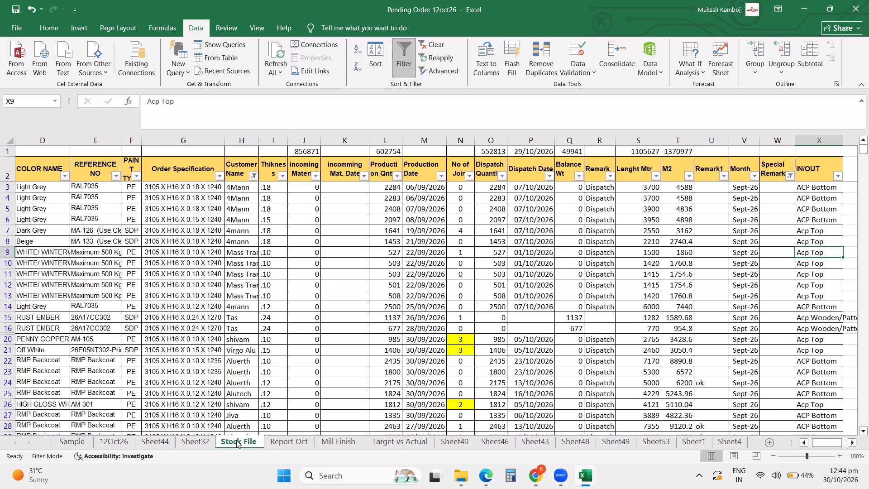
click(106, 440)
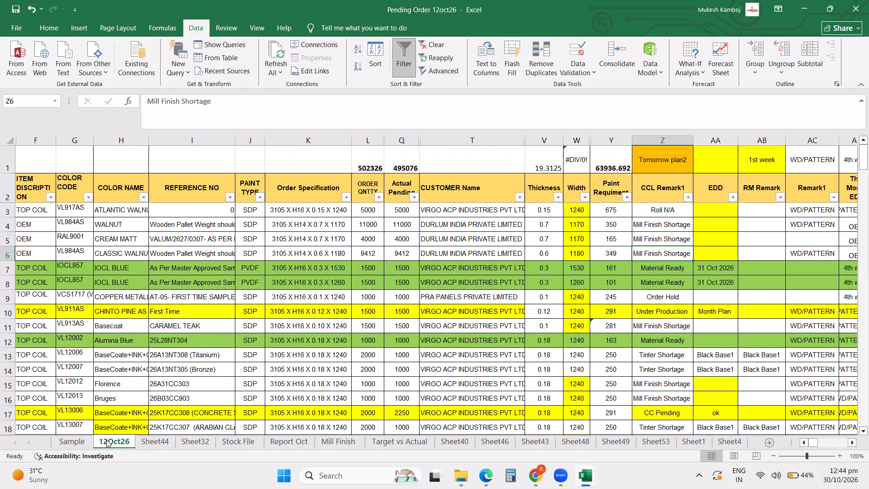
click(439, 297)
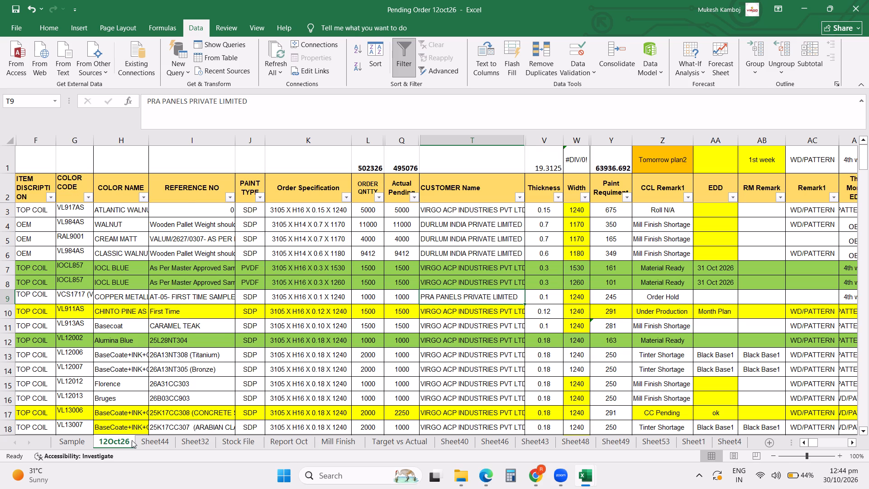
click(151, 443)
scroll(196, 362, up, 20)
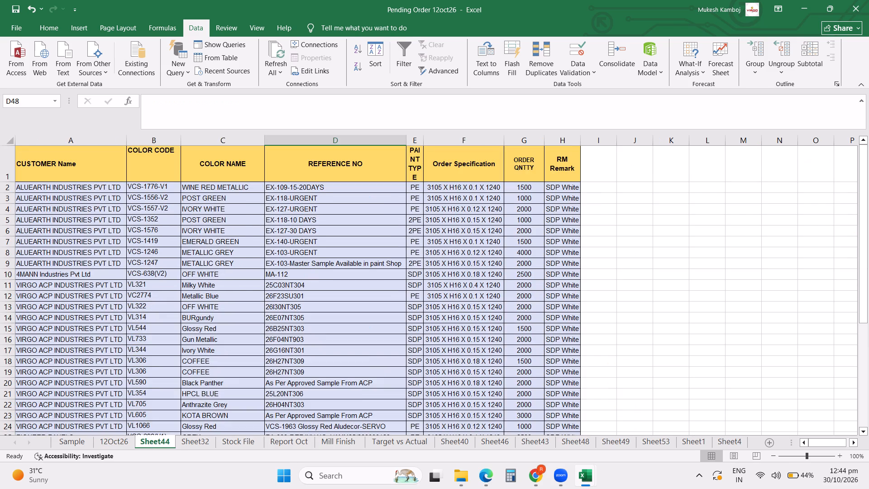
scroll(261, 343, up, 1)
click(117, 437)
click(73, 439)
click(104, 441)
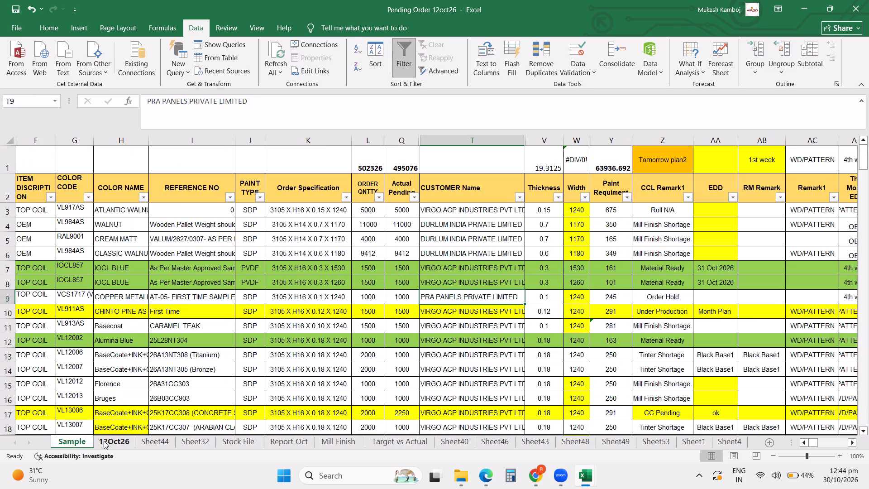
Browse the list of hidden sheets without unhiding any, look at Sheet44 and Sheet32, and return to 12Oct26.
scroll(494, 262, up, 13)
right_click(117, 441)
click(142, 424)
scroll(183, 391, down, 7)
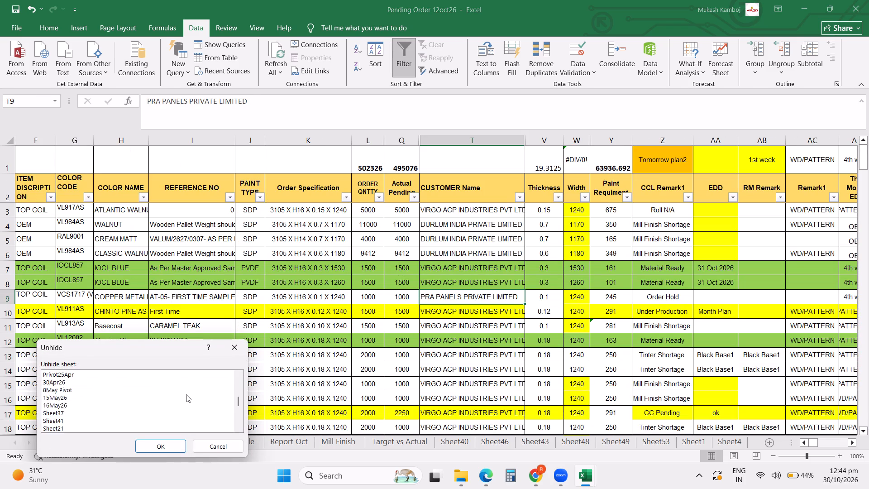
scroll(186, 394, down, 17)
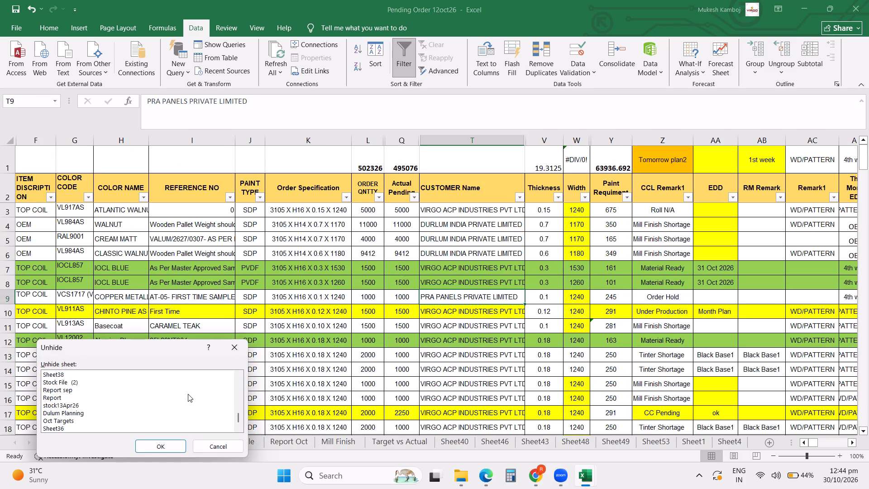
click(242, 351)
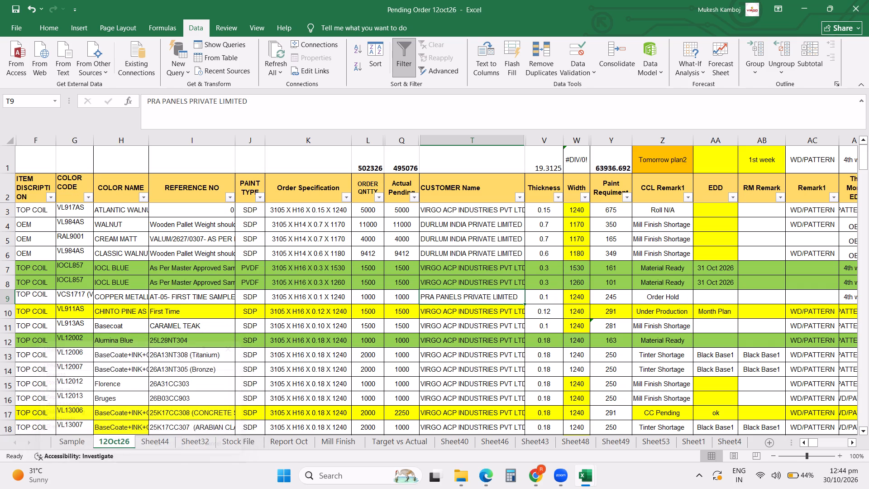
scroll(489, 292, up, 17)
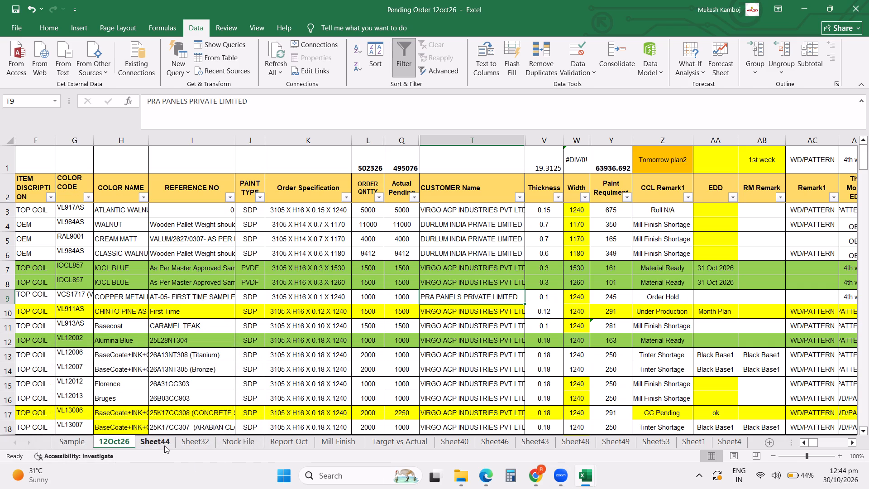
click(163, 443)
click(188, 443)
click(134, 440)
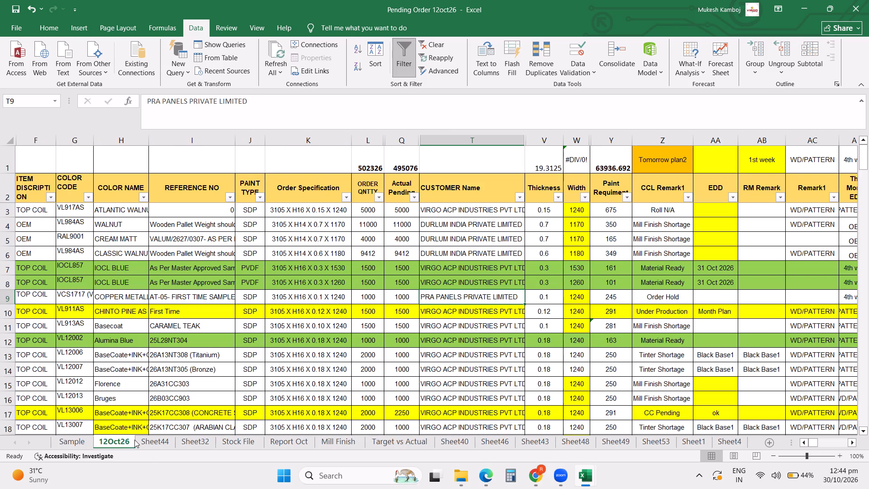
Filter the 12Oct26 order list by Thickness to show only the 0.08 orders.
scroll(434, 284, up, 12)
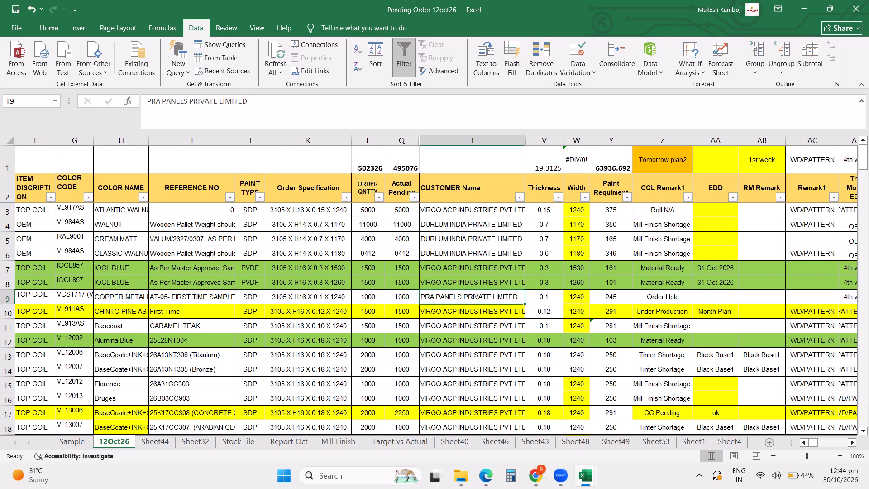
click(558, 198)
click(453, 327)
click(451, 333)
click(512, 428)
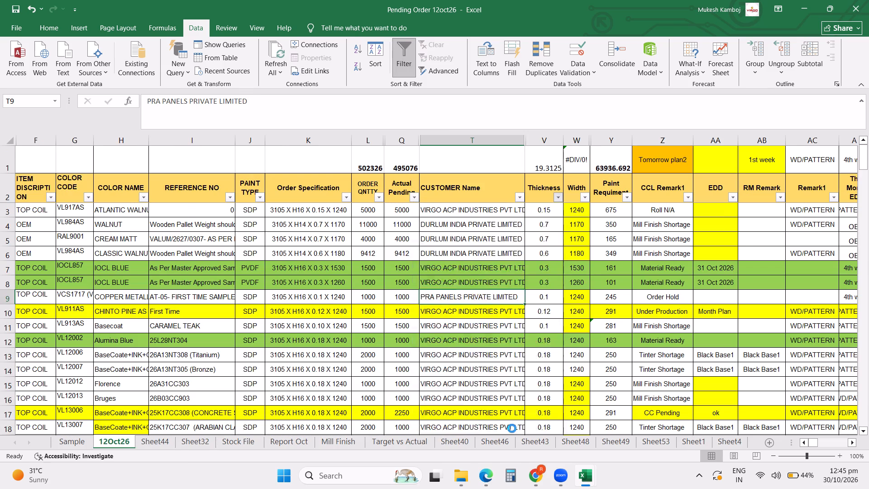
scroll(535, 309, up, 12)
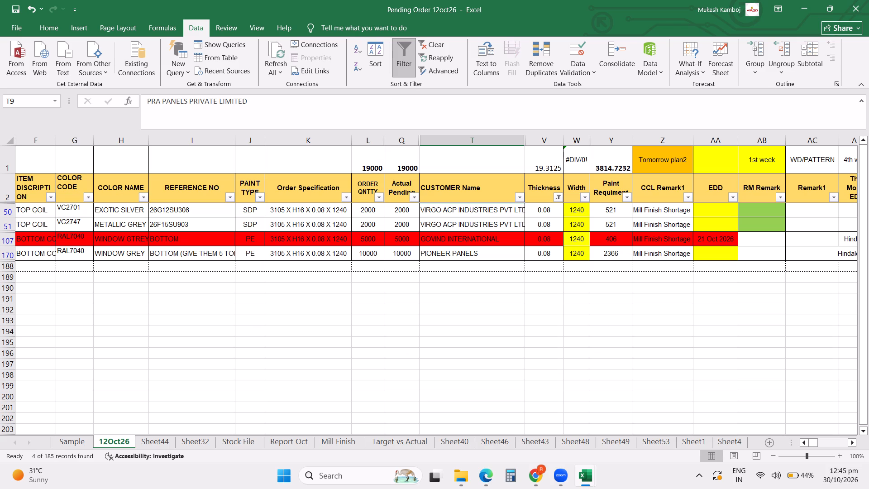
Set the CCL Remark1 of the VIRGO ACP EXOTIC SILVER order (VC2701) to "tobe deleted".
click(644, 211)
text(te)
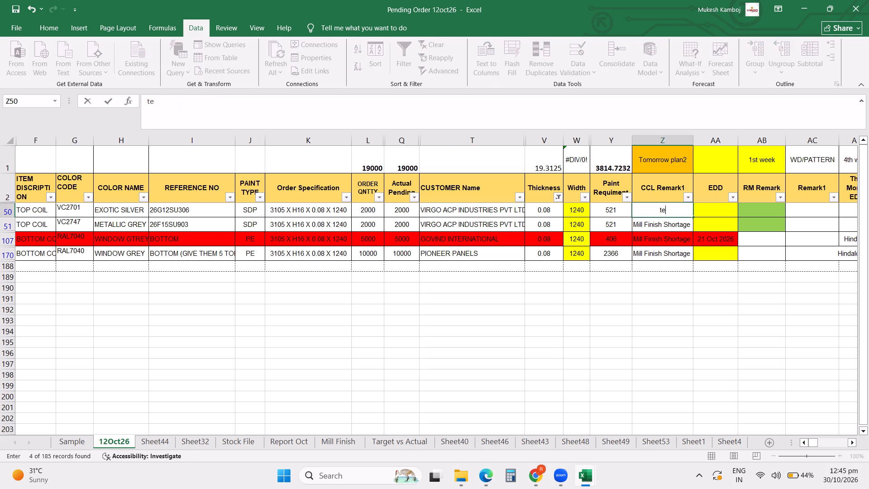
text(obe)
key(space)
key(BackSpace)
key(BackSpace)
key(BackSpace)
key(BackSpace)
key(BackSpace)
key(o)
text(be de)
text(leted)
key(space)
key(Return)
key(Up)
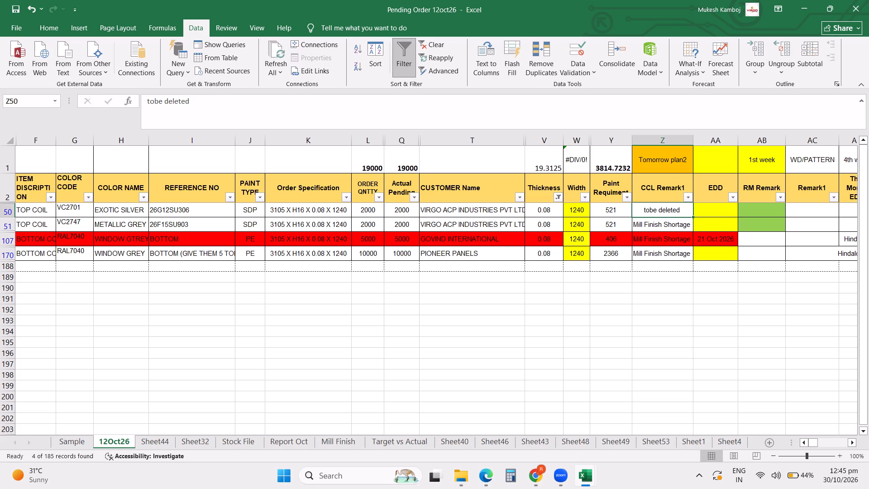
key(ctrl+c)
key(Down)
key(Return)
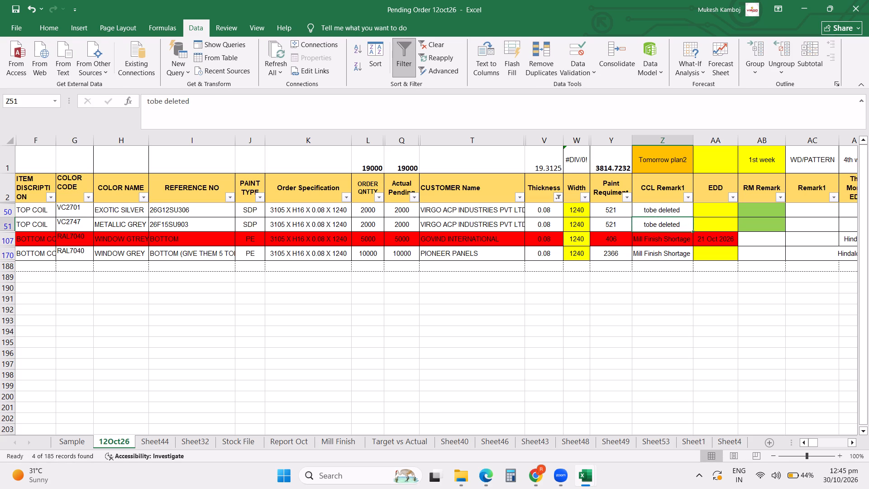
Clear the Thickness filter and filter the order list to thickness 0.1 instead.
click(559, 195)
click(497, 266)
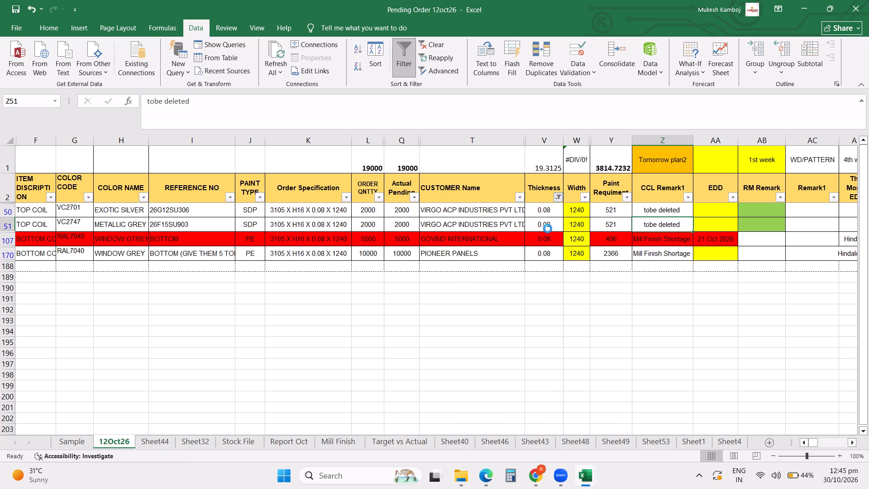
click(555, 197)
click(454, 320)
click(453, 345)
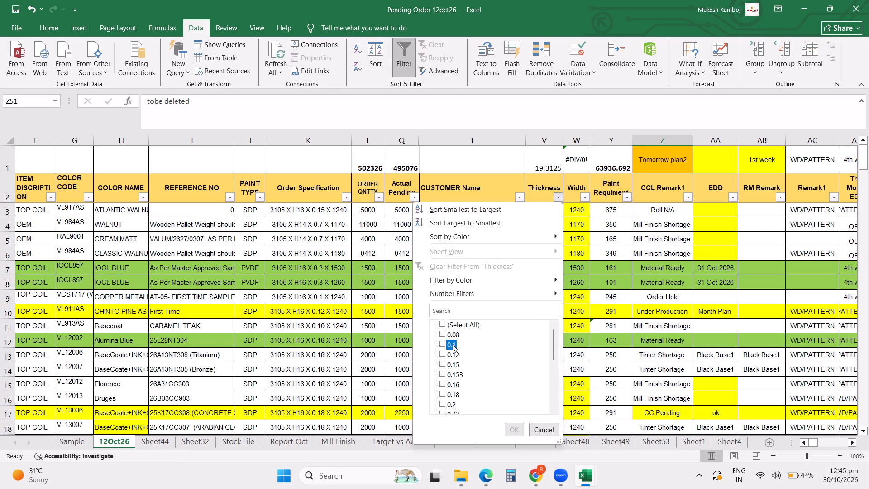
click(519, 435)
scroll(388, 217, up, 5)
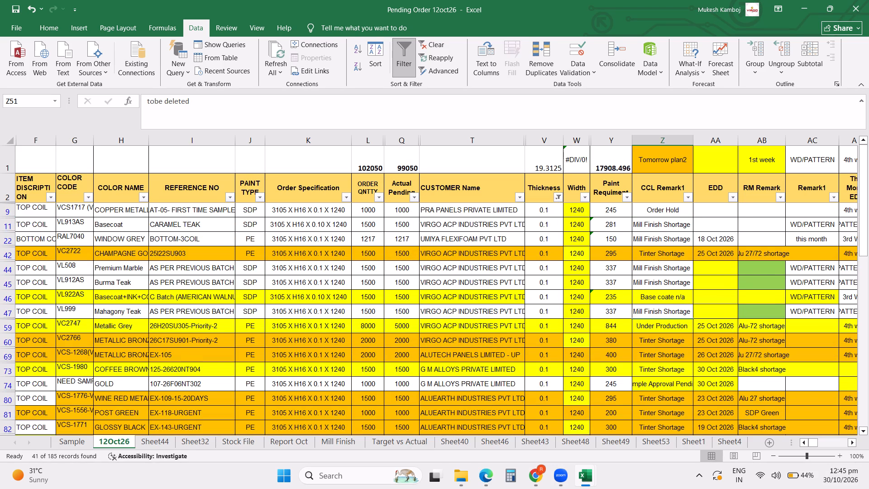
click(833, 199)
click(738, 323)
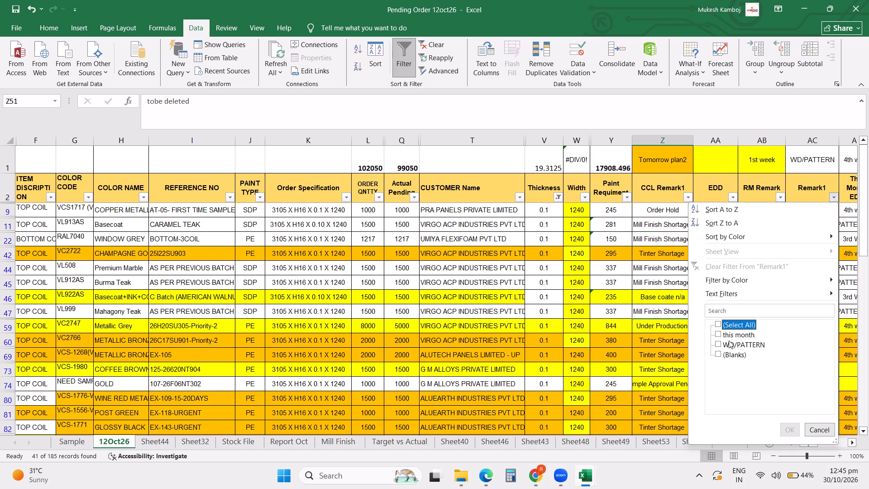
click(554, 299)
Filter the 0.1 thickness orders by Remark1 to show only WD/PATTERN.
click(834, 307)
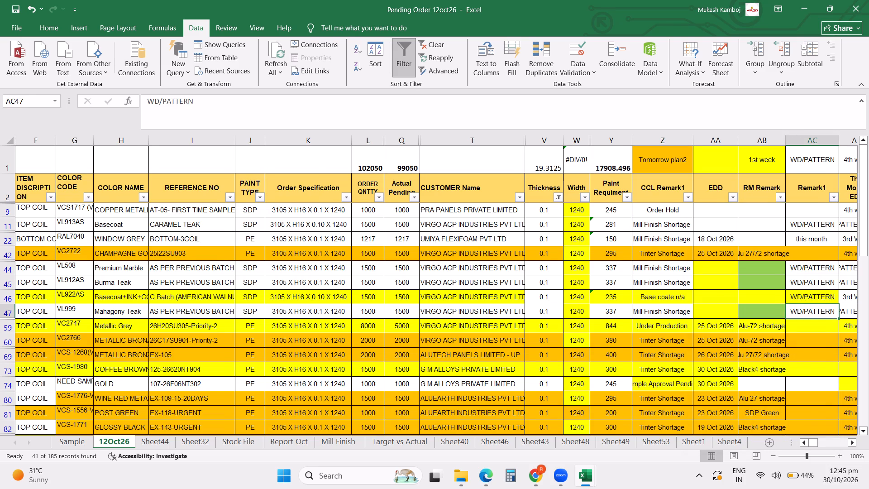
key(Right)
key(Right)
key(Right)
scroll(734, 323, up, 4)
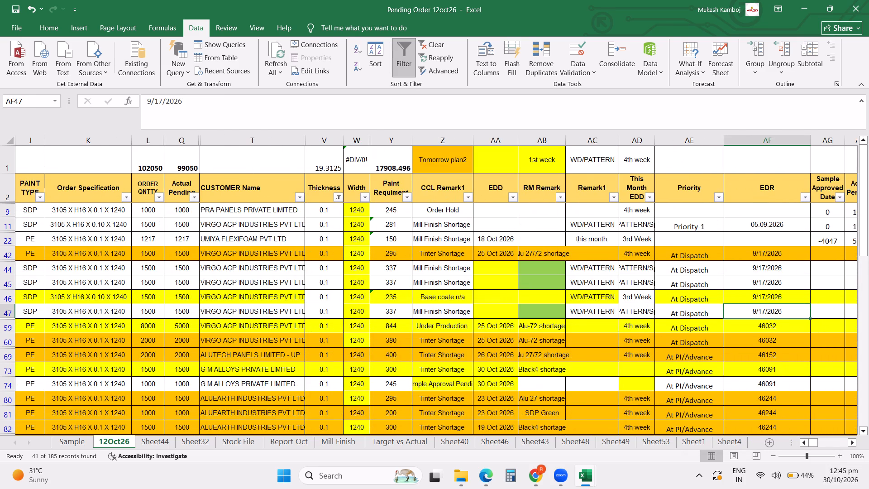
click(613, 194)
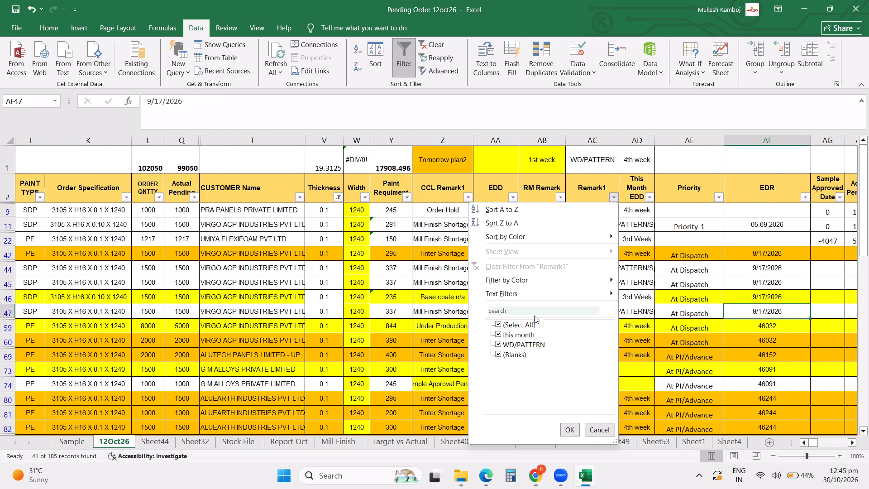
click(514, 321)
click(511, 343)
click(568, 427)
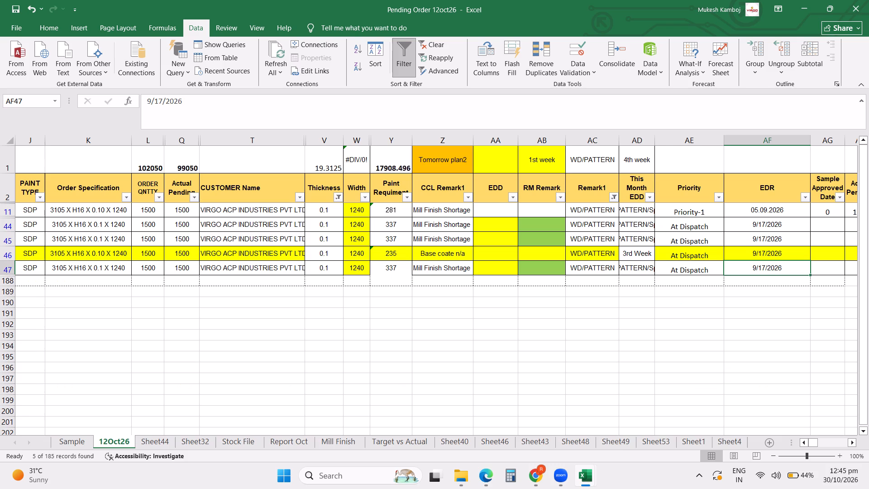
scroll(334, 320, up, 8)
Examine the filtered WD/PATTERN orders across to their customer codes, colour codes and reference numbers.
click(286, 289)
key(Left)
key(Left)
key(Left)
key(Left)
key(Left)
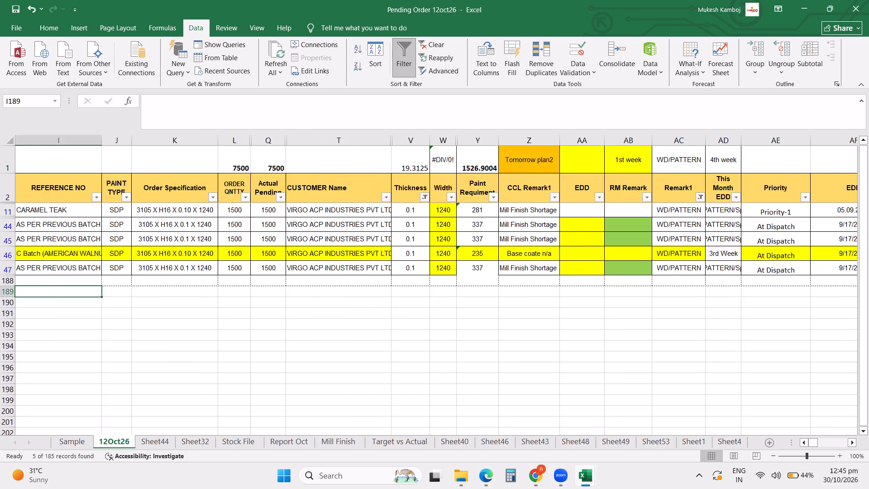
key(Left)
key(Left)
key(Left)
key(Left)
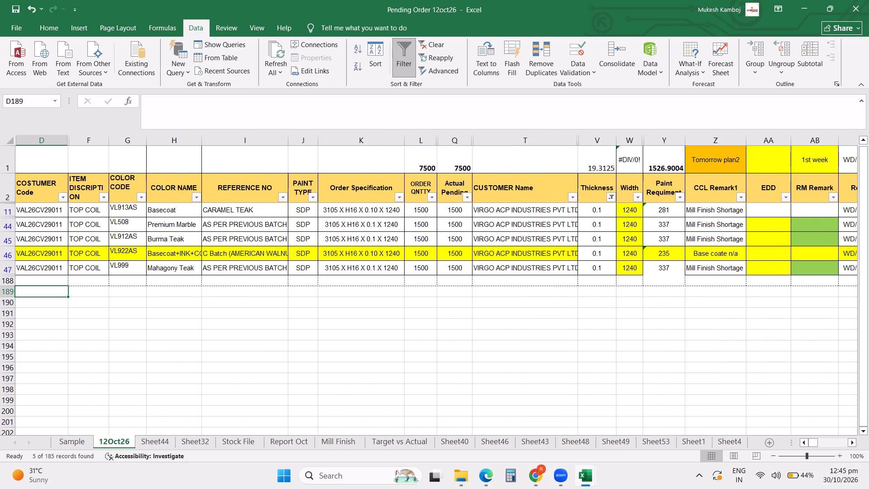
scroll(322, 289, up, 11)
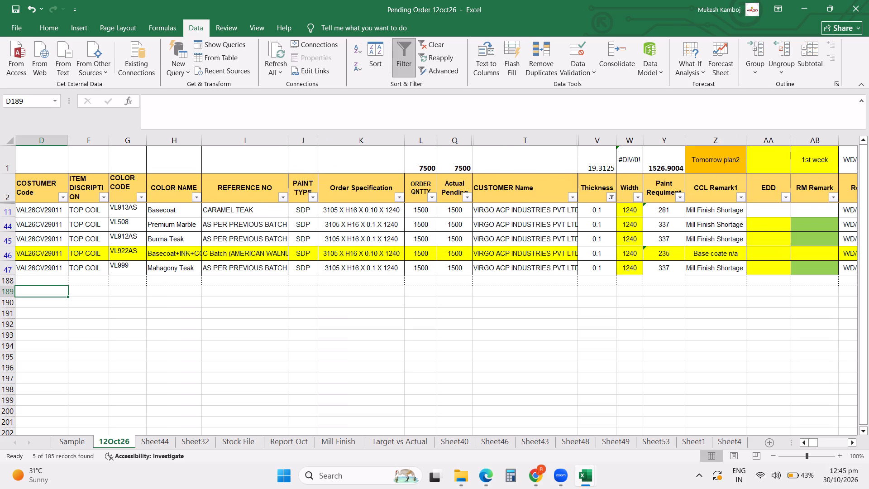
scroll(703, 211, up, 10)
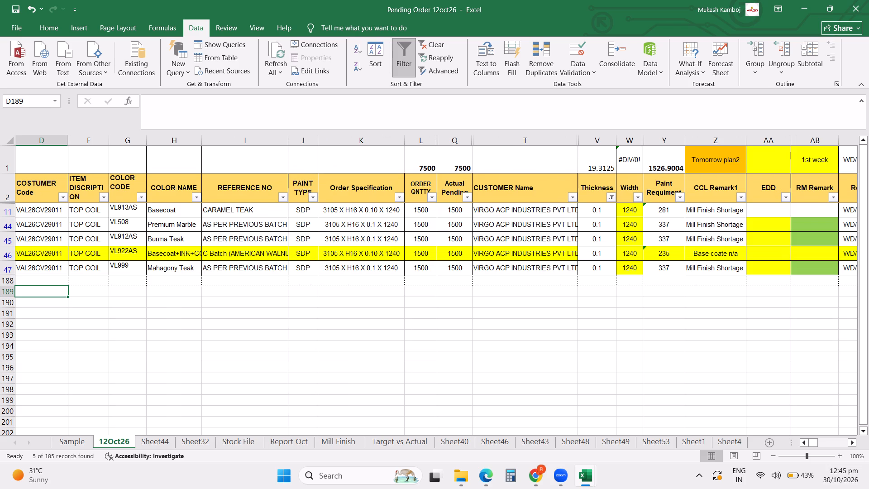
Set the CCL Remark1 of the Basecoat CARAMEL TEAK order (VL913AS) to "tebe deleted".
click(703, 211)
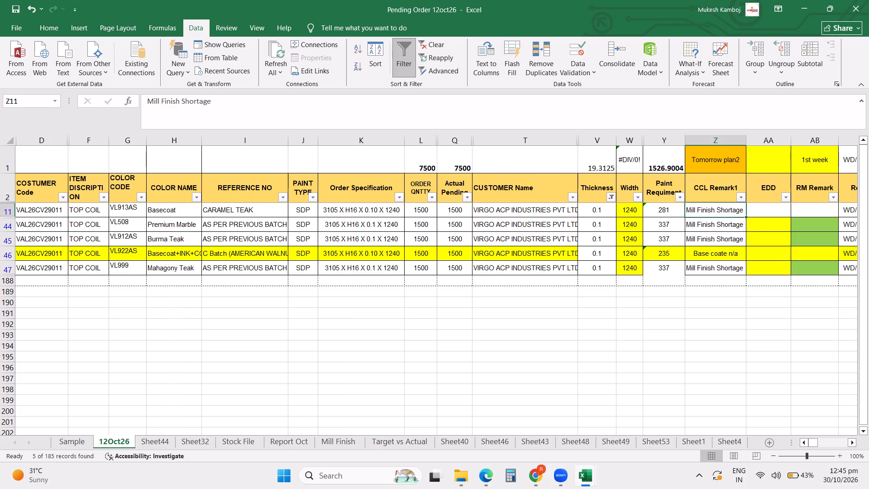
text(te)
text(be)
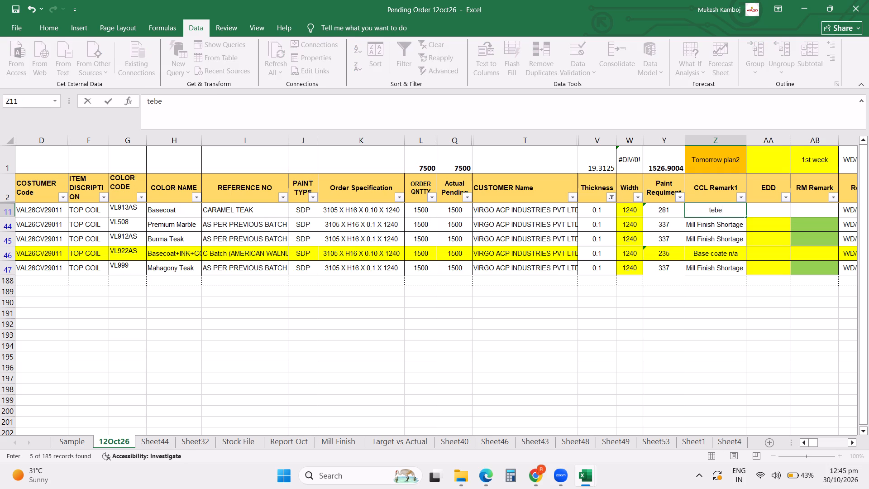
key(space)
text(de)
text(lted)
key(BackSpace)
key(BackSpace)
key(BackSpace)
key(e)
text(ted)
key(space)
key(Return)
Copy the "tebe deleted" remark to the four WD/PATTERN orders below it, VL508, VL912AS, VL922AS and VL999.
key(Up)
key(ctrl+c)
key(shift+Down)
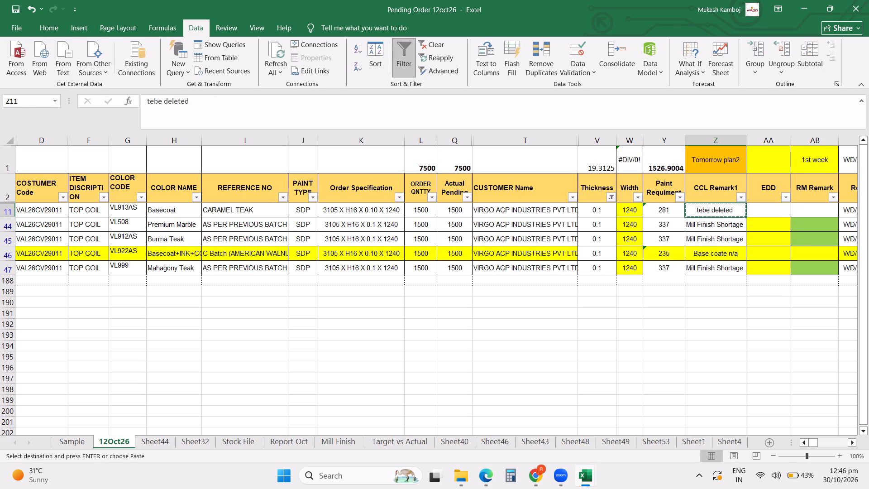
key(shift+Down)
key(shift+Down)
key(shift+Down)
key(Return)
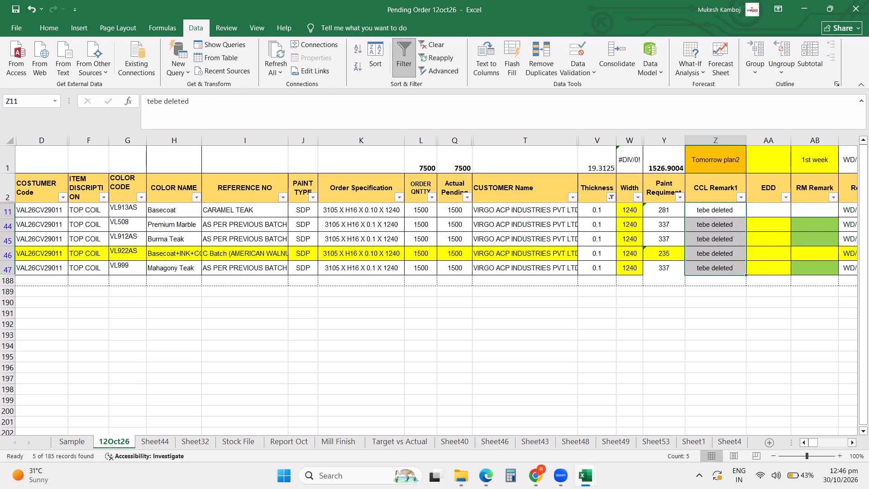
scroll(594, 212, up, 7)
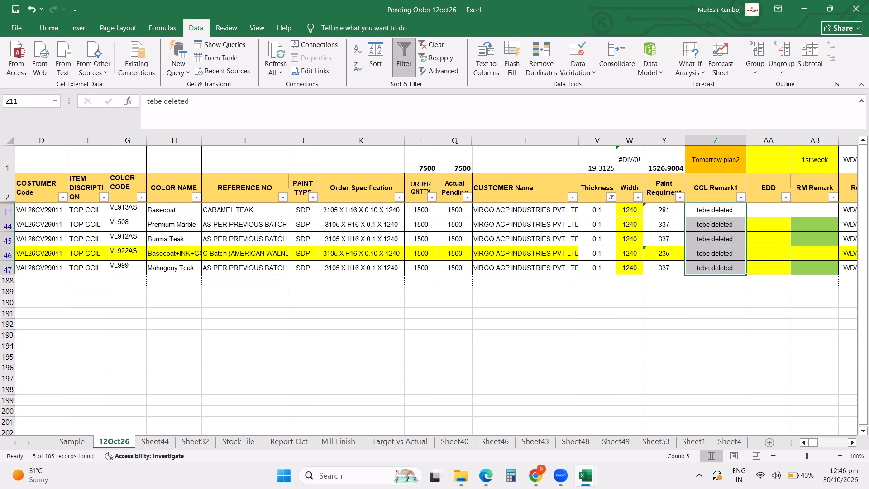
Clear the Thickness filter while keeping the WD/PATTERN filter on Remark1.
click(612, 199)
click(538, 266)
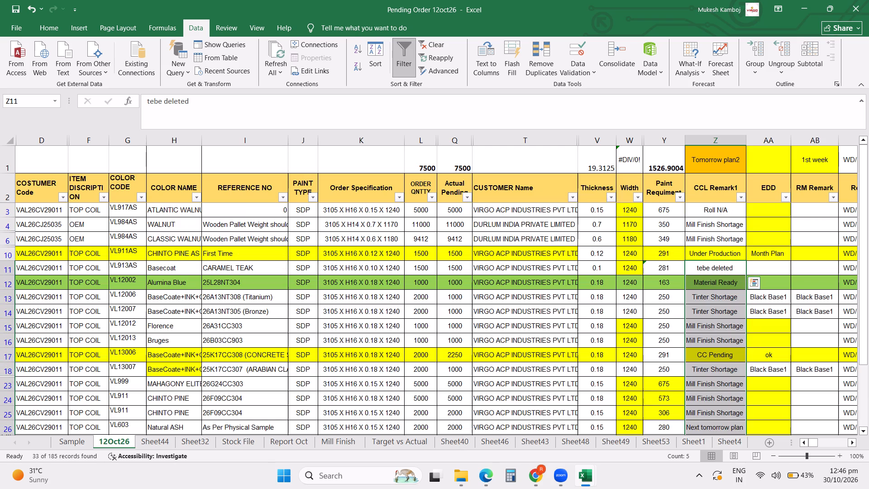
Clear the WD/PATTERN filter on Remark1 so that all orders are listed.
click(738, 198)
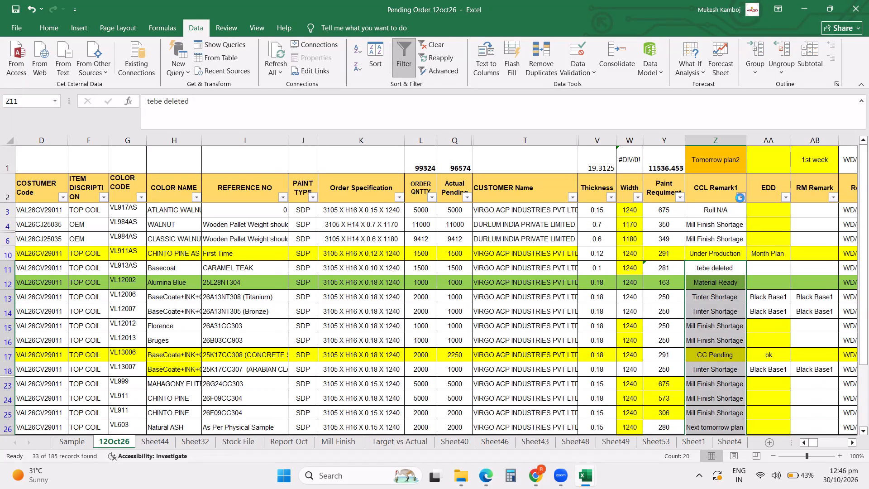
click(821, 256)
key(Right)
key(Right)
key(Right)
key(Right)
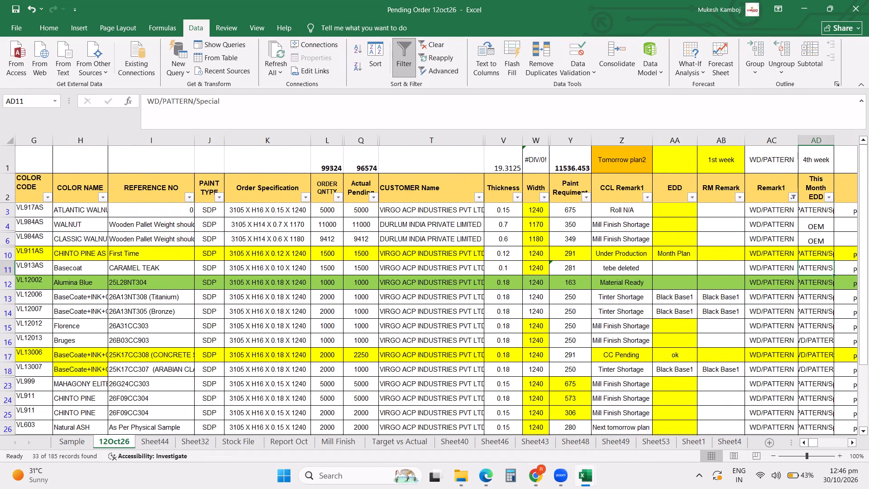
click(793, 200)
click(740, 264)
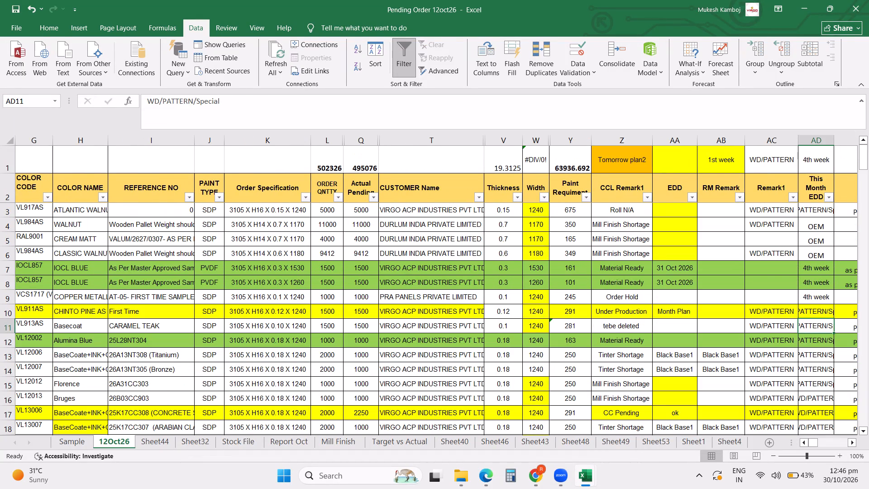
Filter CCL Remark1 to the orders marked "tobe deleted" or "tebe deleted".
click(647, 195)
click(544, 322)
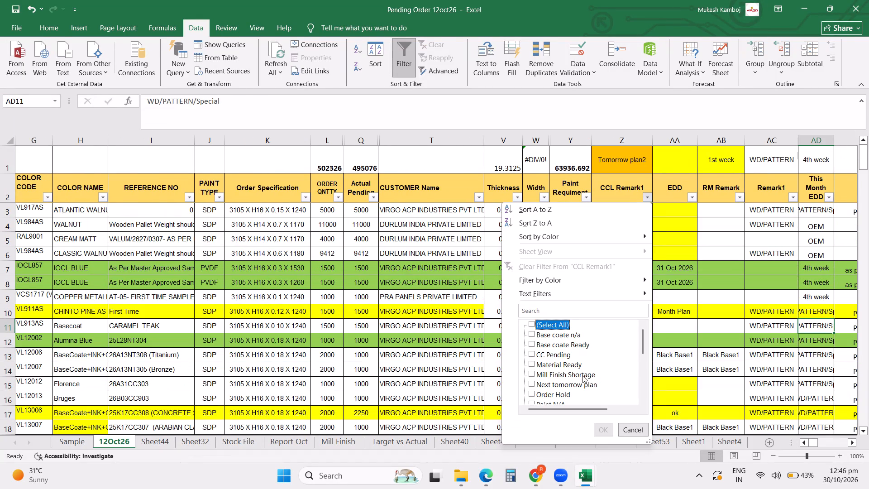
scroll(580, 379, down, 3)
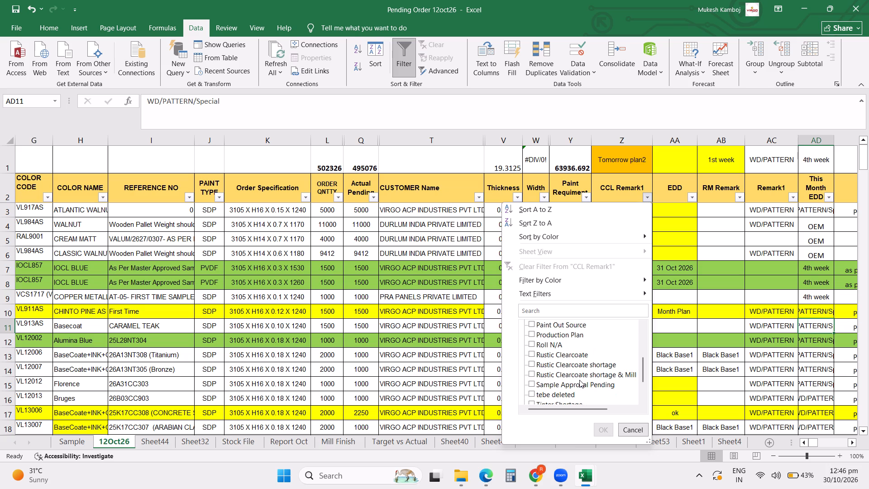
scroll(572, 388, down, 1)
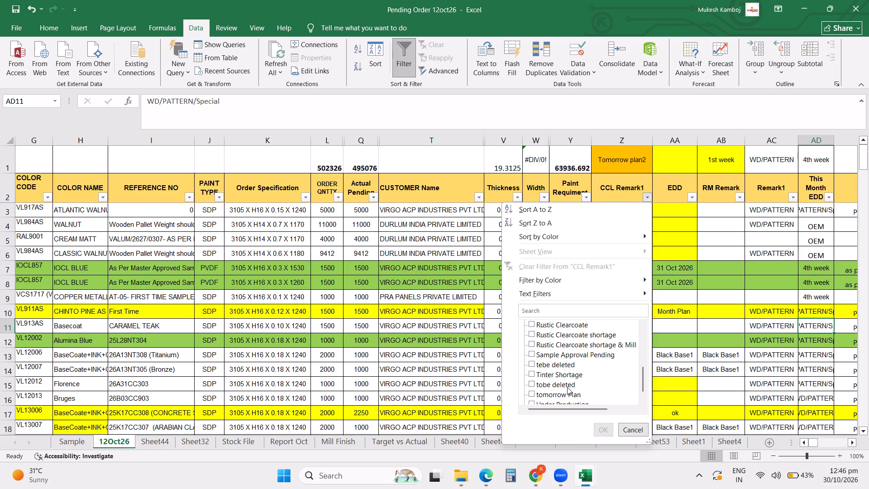
click(559, 384)
click(561, 364)
click(602, 432)
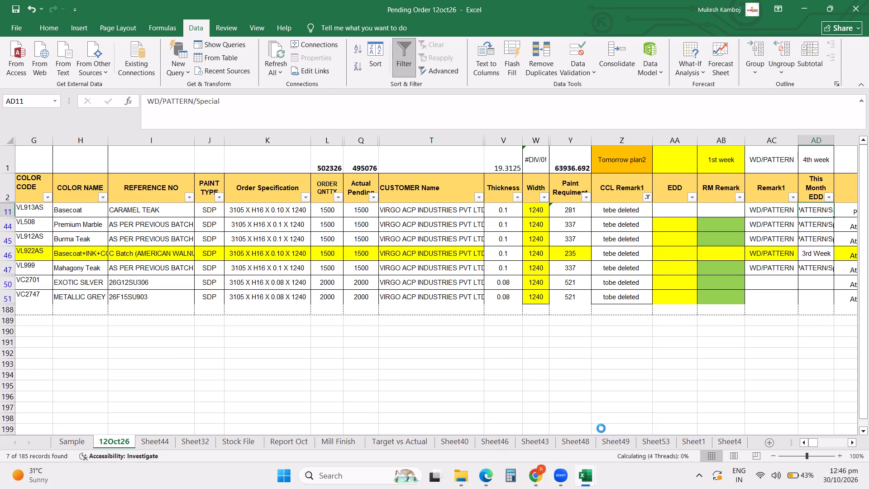
scroll(581, 321, up, 13)
click(497, 336)
scroll(594, 333, up, 8)
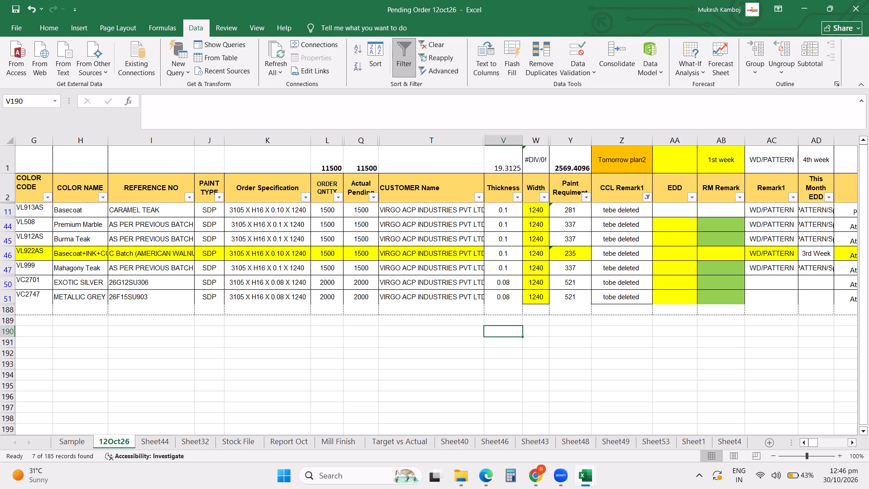
click(617, 212)
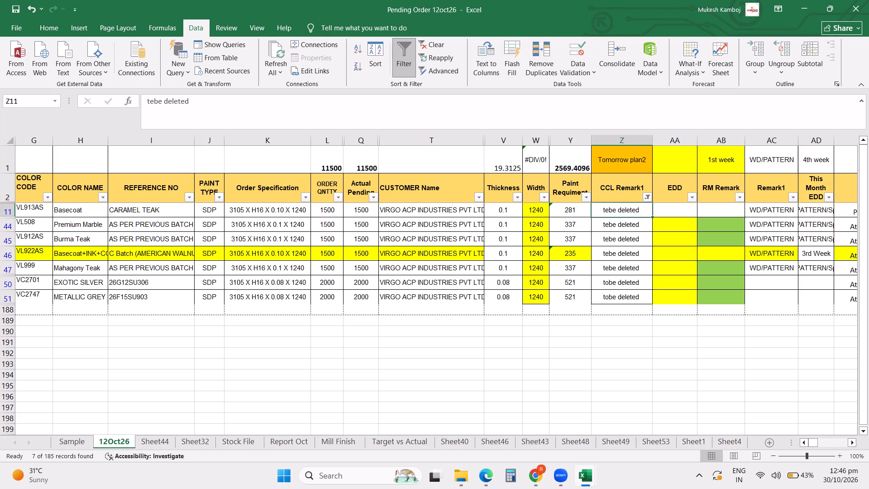
click(619, 298)
key(ctrl+c)
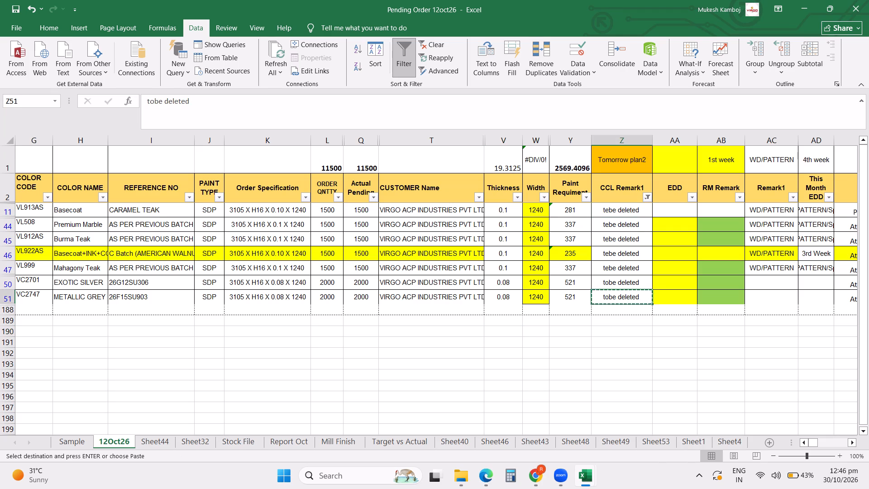
drag(622, 211, 623, 297)
key(Return)
click(502, 318)
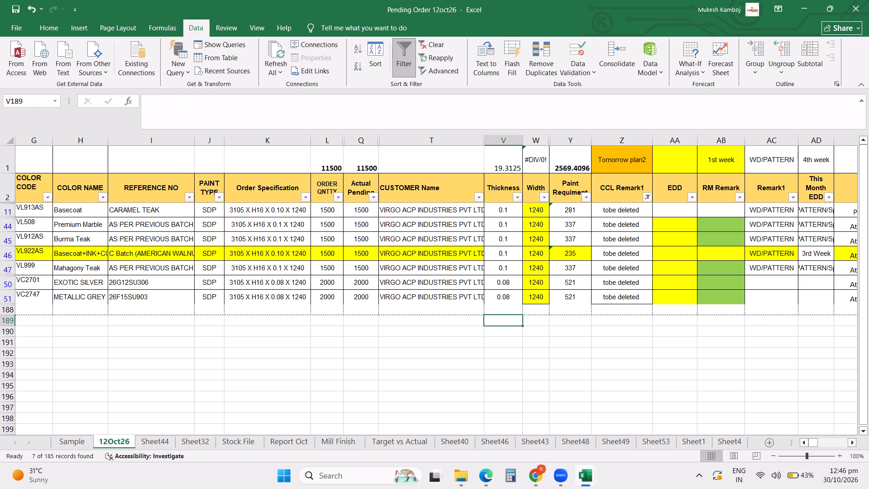
Widen the COLOR NAME column slightly so that its longer entries fit.
key(ctrl+Left)
key(ctrl+Left)
key(ctrl+Left)
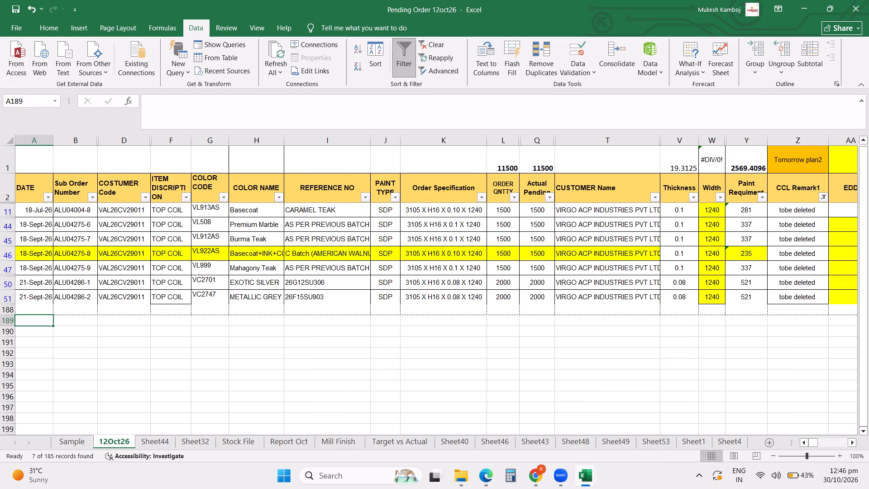
click(417, 324)
drag(283, 140, 302, 140)
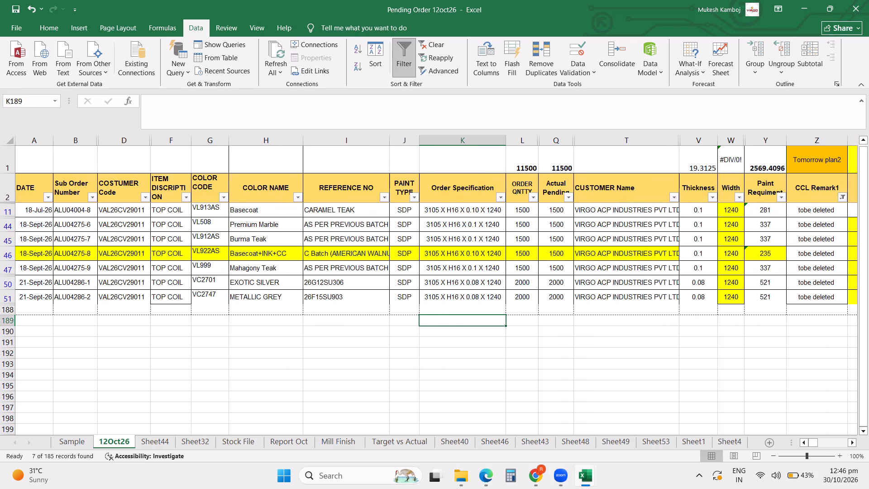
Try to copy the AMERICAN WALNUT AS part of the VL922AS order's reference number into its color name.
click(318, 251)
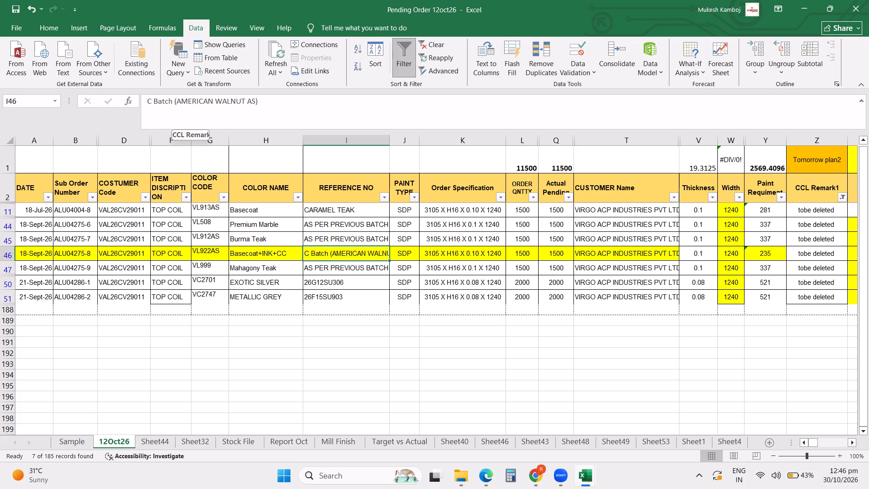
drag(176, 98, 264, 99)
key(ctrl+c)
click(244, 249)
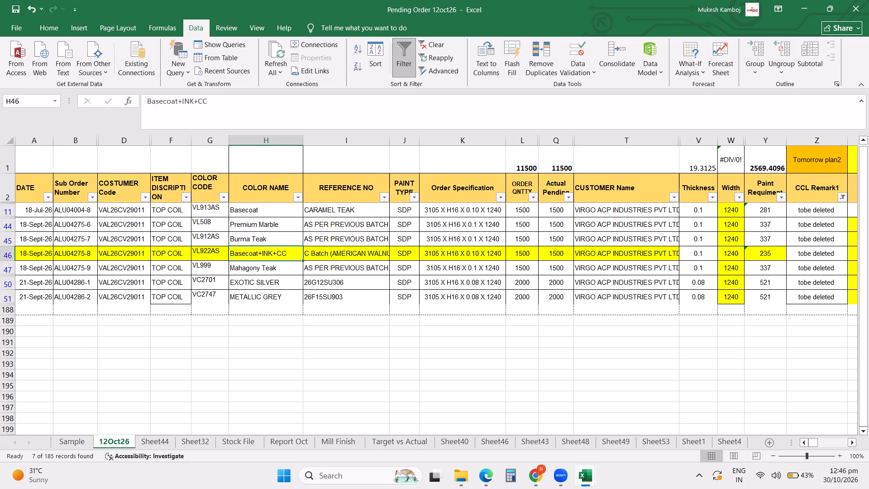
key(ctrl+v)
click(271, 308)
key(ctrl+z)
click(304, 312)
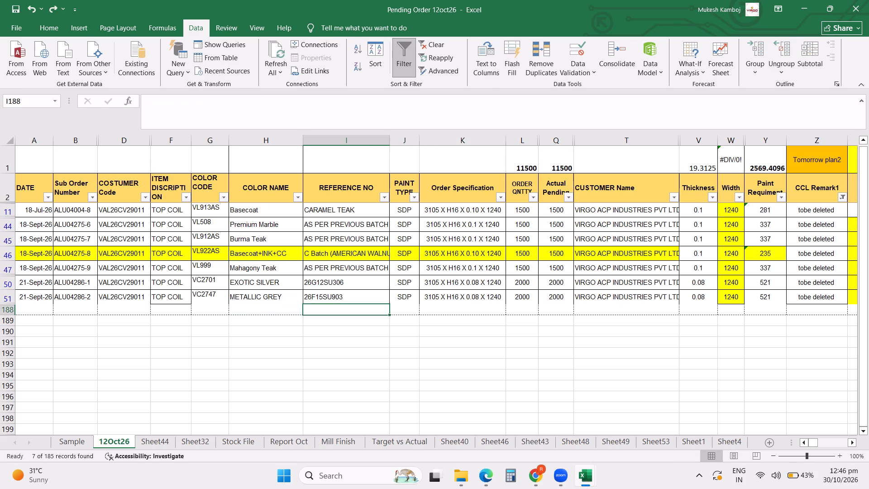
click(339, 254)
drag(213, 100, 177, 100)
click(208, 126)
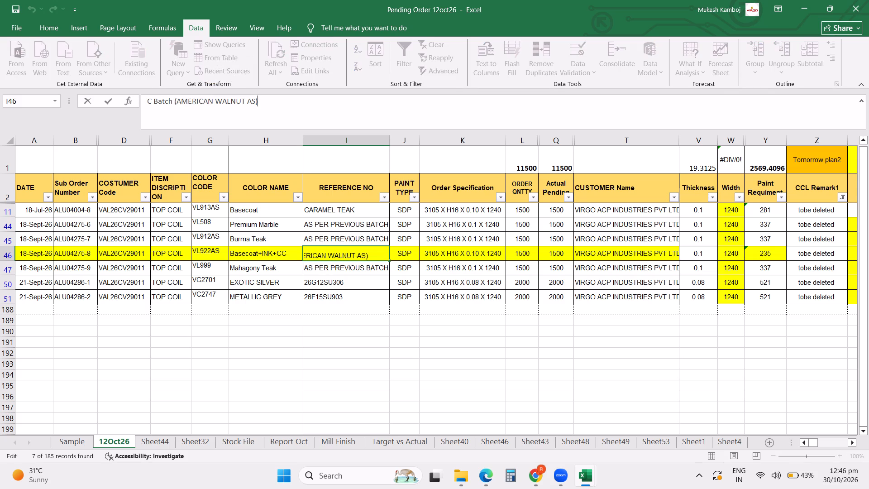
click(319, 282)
Copy the VL922AS order's reference number into its color name and trim it to "AMERICAN WALNUT AS".
click(320, 253)
key(ctrl+c)
click(260, 254)
key(ctrl+v)
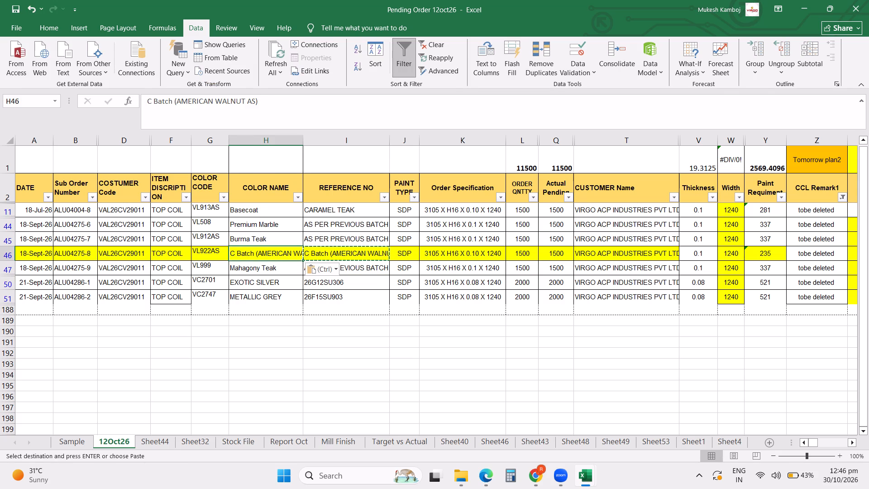
click(177, 99)
key(BackSpace)
key(BackSpace)
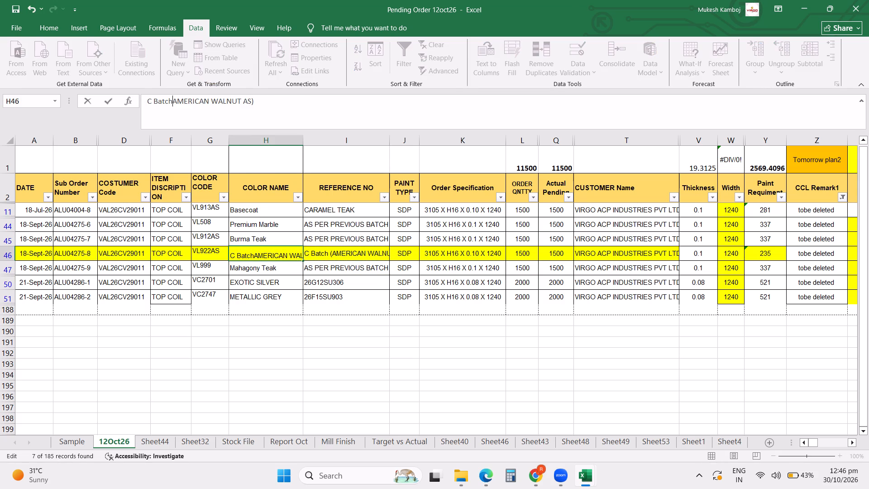
key(BackSpace)
key(BackSpace)
key(BackSpace)
key(BackSpace)
key(BackSpace)
key(BackSpace)
key(BackSpace)
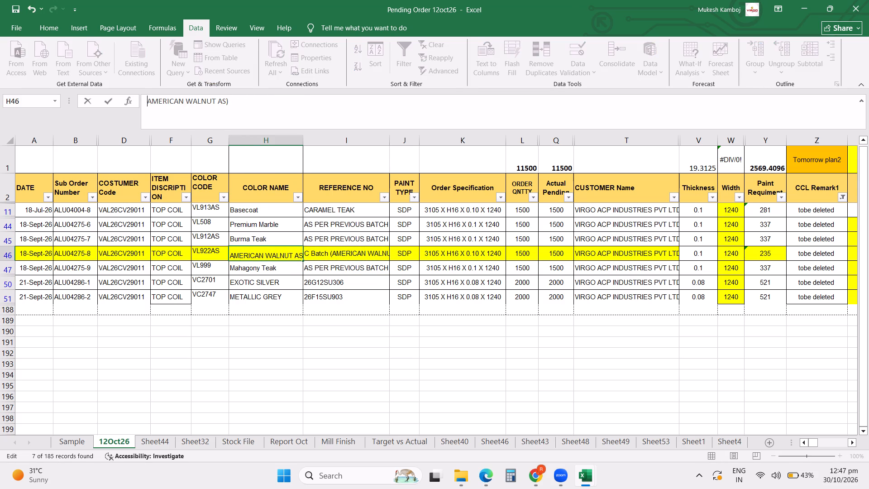
click(235, 104)
key(BackSpace)
key(Return)
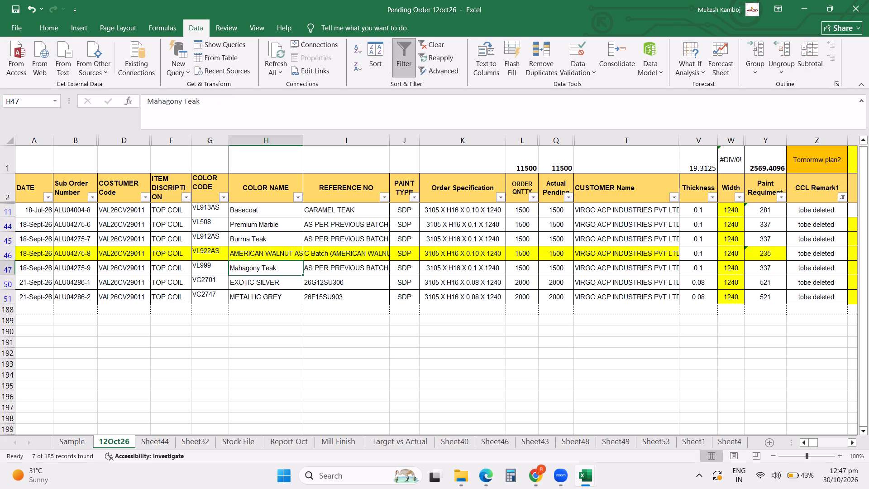
Select the whole highlighted row of the VL922AS order.
click(10, 252)
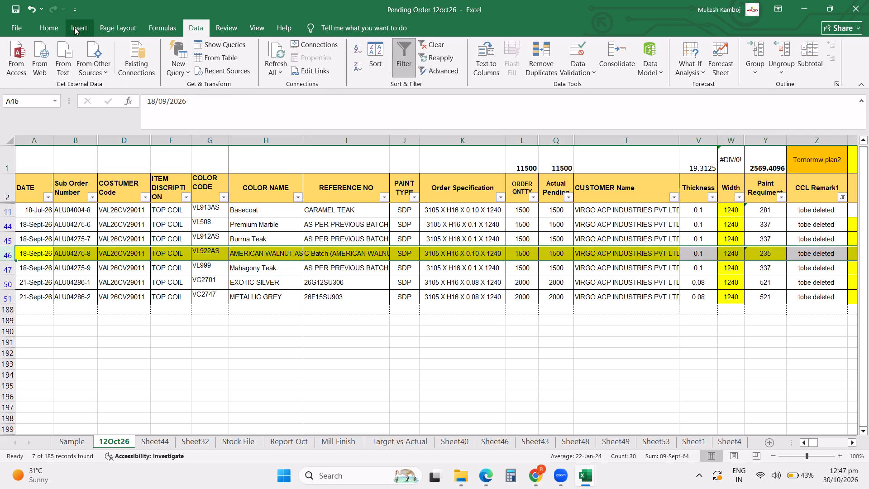
Remove the yellow highlight from the whole row of the VL922AS order.
click(53, 28)
click(182, 70)
click(350, 288)
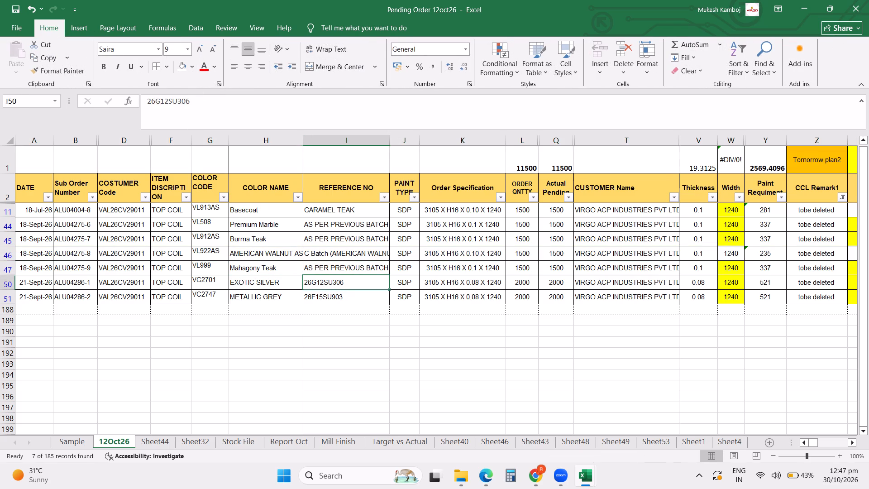
click(574, 355)
scroll(590, 356, up, 11)
click(401, 360)
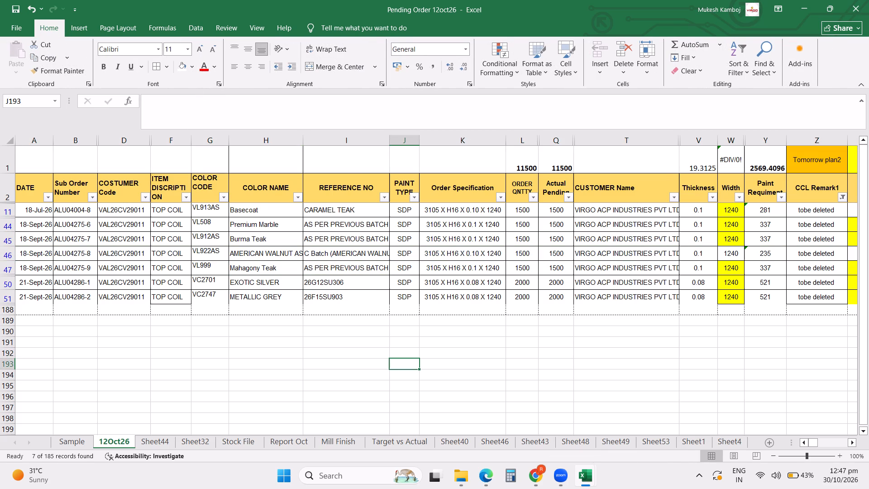
Apply cell borders to the whole row of the VC2747 METALLIC GREY order.
click(12, 296)
click(158, 65)
click(415, 336)
scroll(494, 348, up, 3)
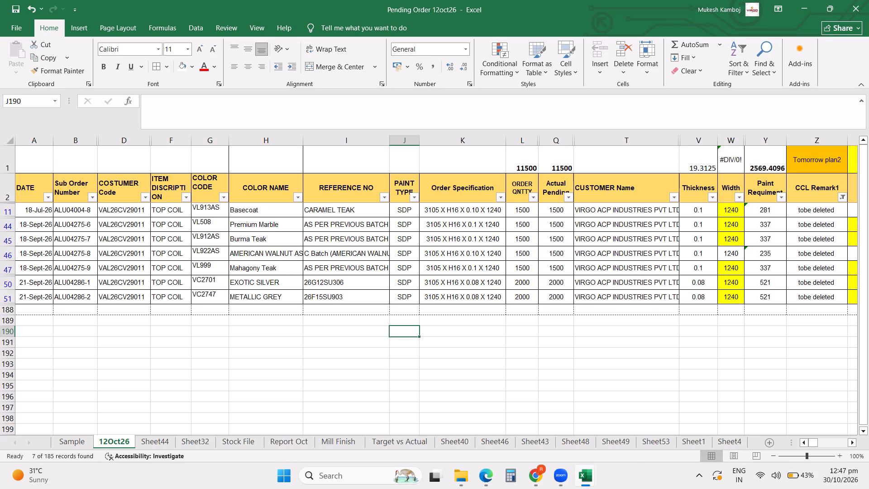
scroll(479, 345, up, 6)
click(278, 311)
Copy the filtered "tobe deleted" orders with their header row, from the Sub Order Number column through CCL Remark1.
drag(72, 189, 567, 214)
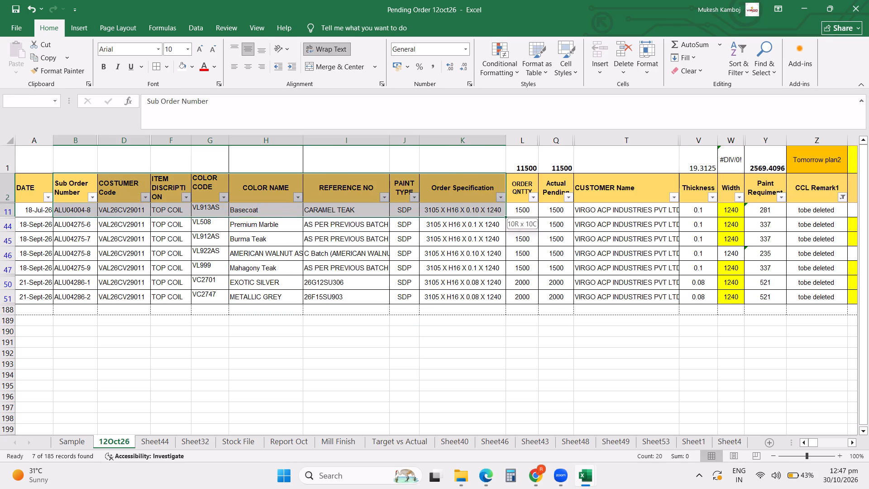
drag(567, 214, 802, 289)
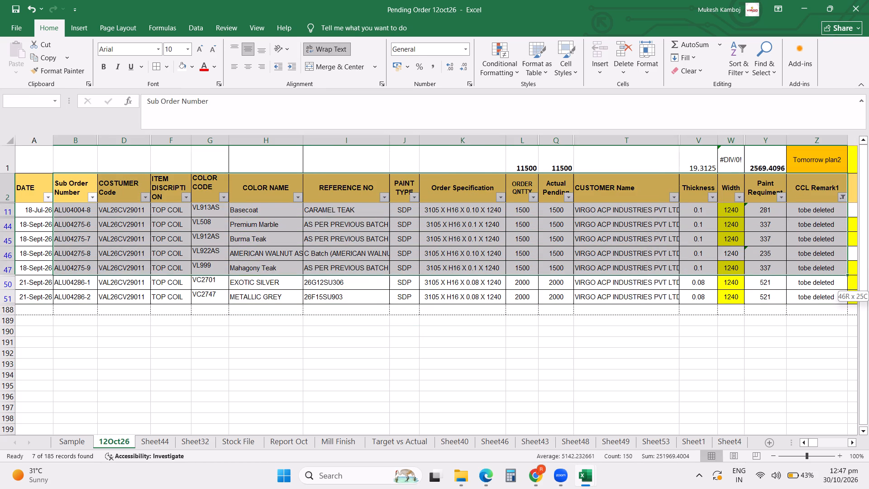
drag(802, 289, 802, 296)
key(ctrl+c)
scroll(683, 316, up, 9)
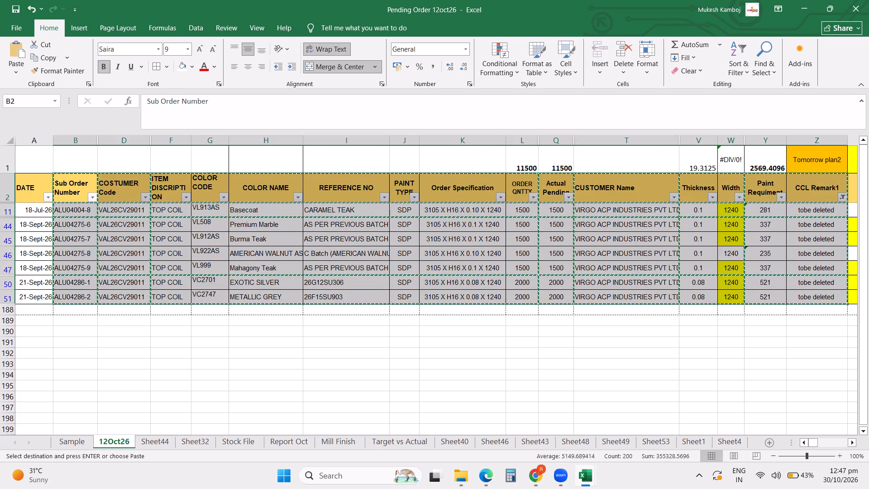
scroll(688, 327, up, 2)
Switch to Google Chrome with the copied order list.
click(541, 478)
scroll(390, 336, up, 6)
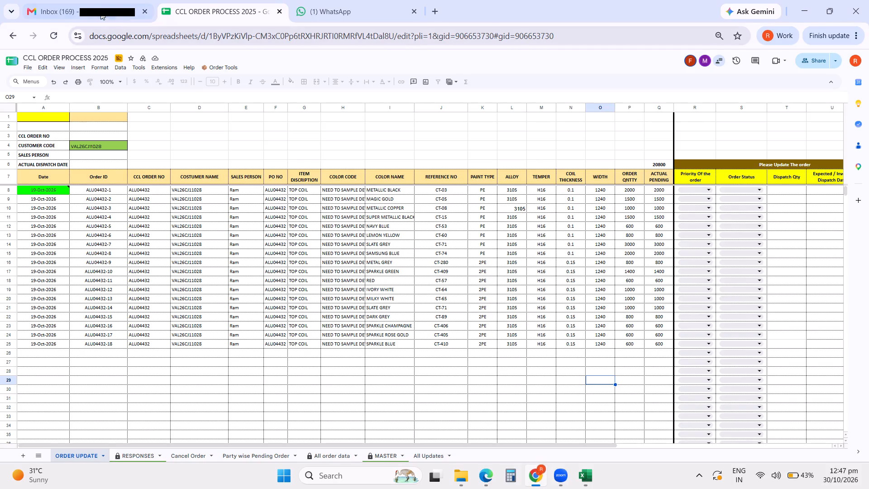
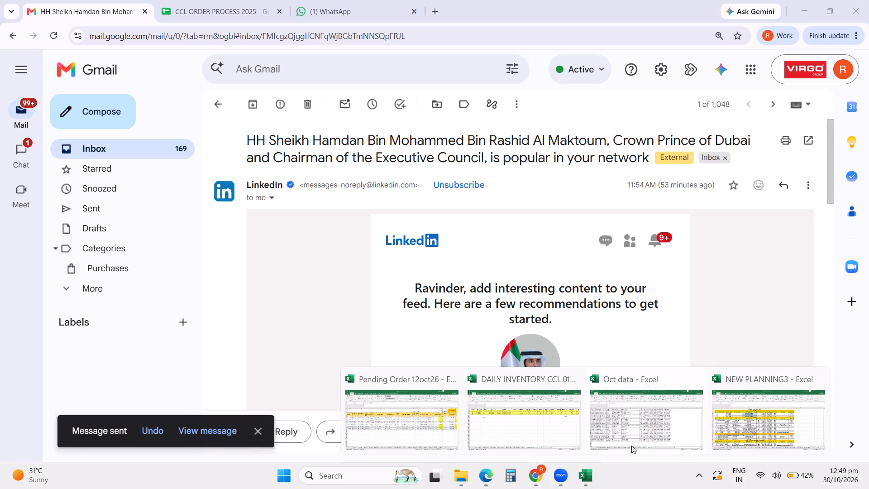
click(381, 419)
click(586, 331)
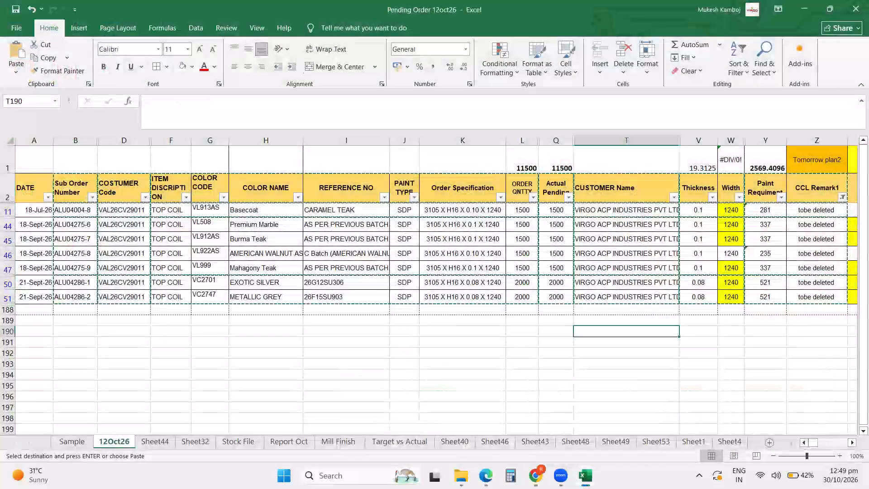
click(842, 197)
click(288, 268)
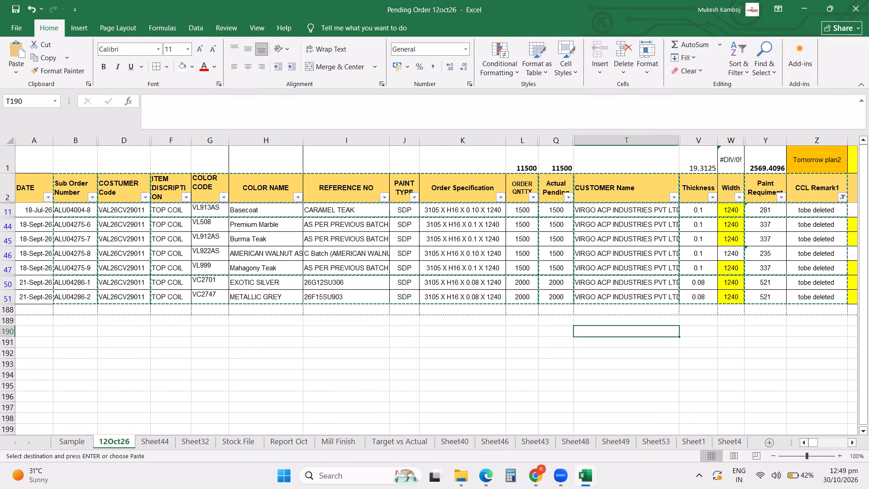
Fill all the filtered "tobe deleted" order rows, 11 to 51, with the standard red colour.
drag(7, 209, 4, 296)
click(194, 66)
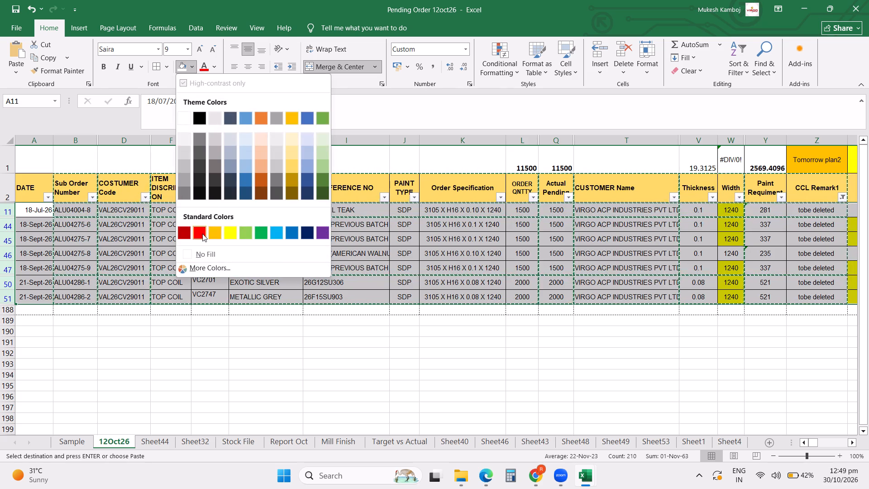
click(202, 234)
click(313, 299)
click(625, 289)
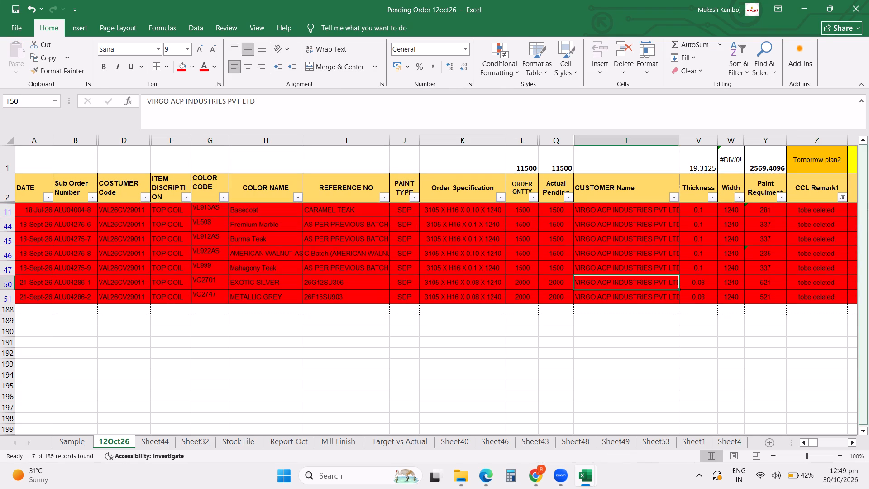
Clear the filter on the CCL Remark1 column so that all orders are listed.
click(842, 196)
click(764, 263)
Filter the Remark1 column to leave out the WD/PATTERN and WD/PATTERN/Special orders.
click(744, 265)
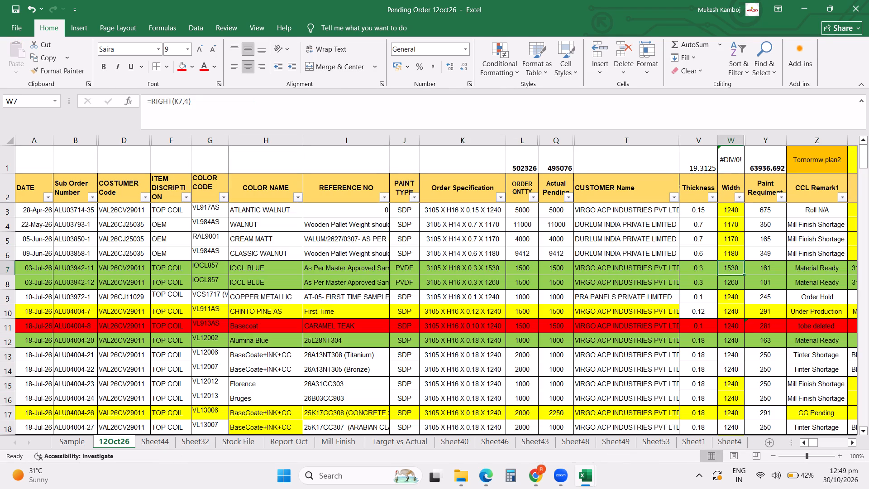
key(Right)
key(Right)
key(Right)
key(Right)
key(Right)
key(Right)
key(Right)
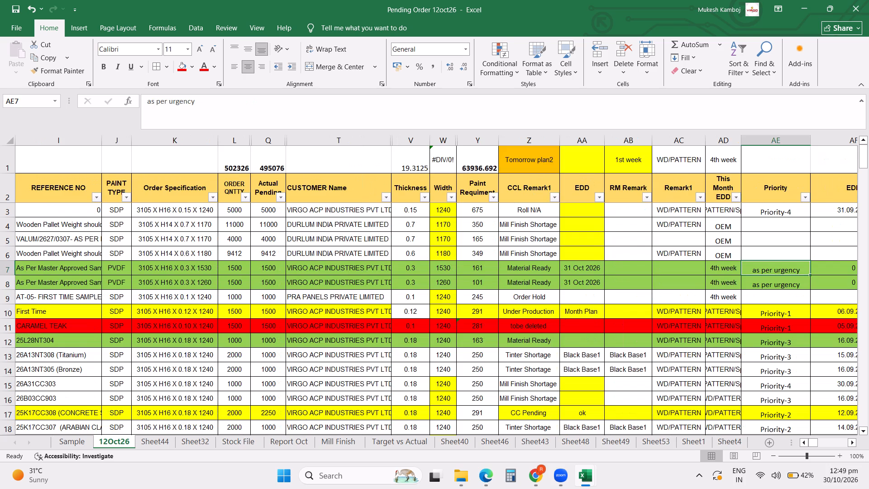
scroll(625, 254, up, 9)
click(697, 197)
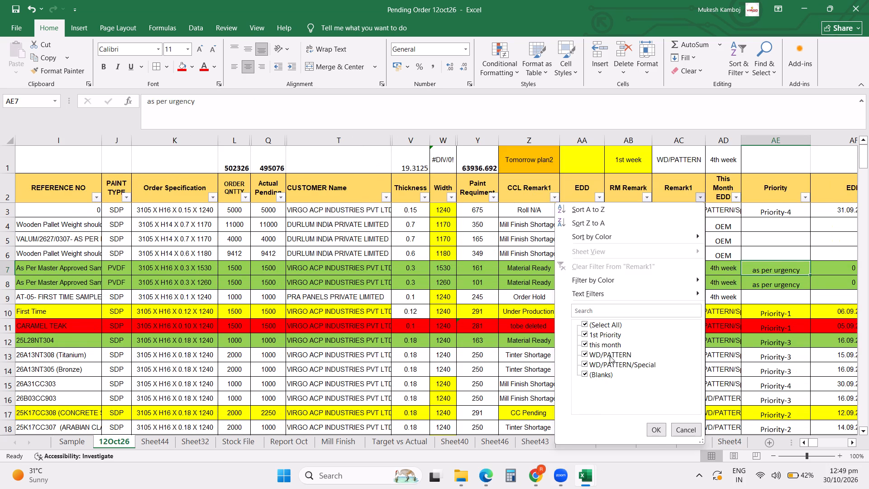
click(599, 326)
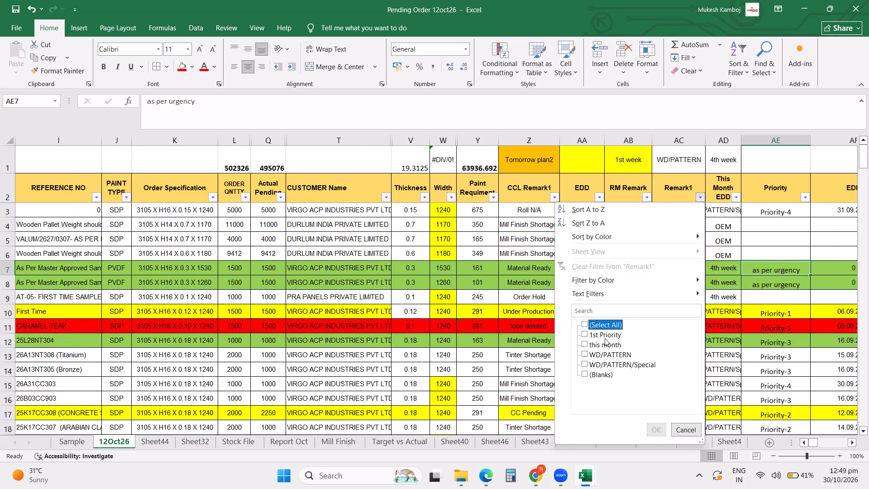
click(600, 326)
click(603, 353)
click(605, 364)
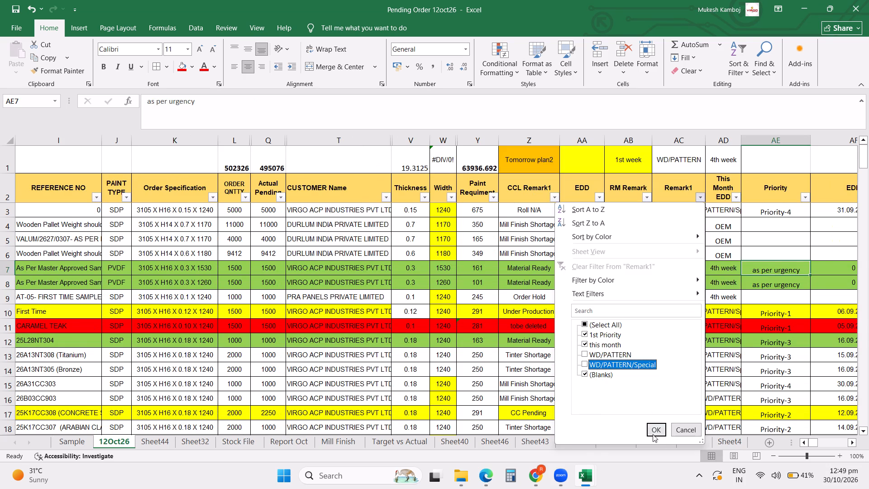
click(651, 433)
scroll(664, 354, up, 20)
scroll(664, 354, up, 2)
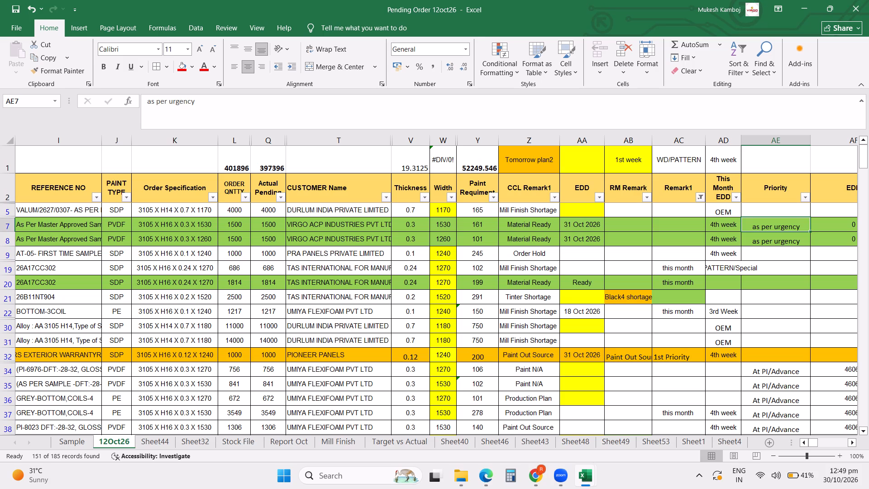
Delete all Remark1 entries of the filtered orders, from row 5 down to the end of the column.
click(675, 208)
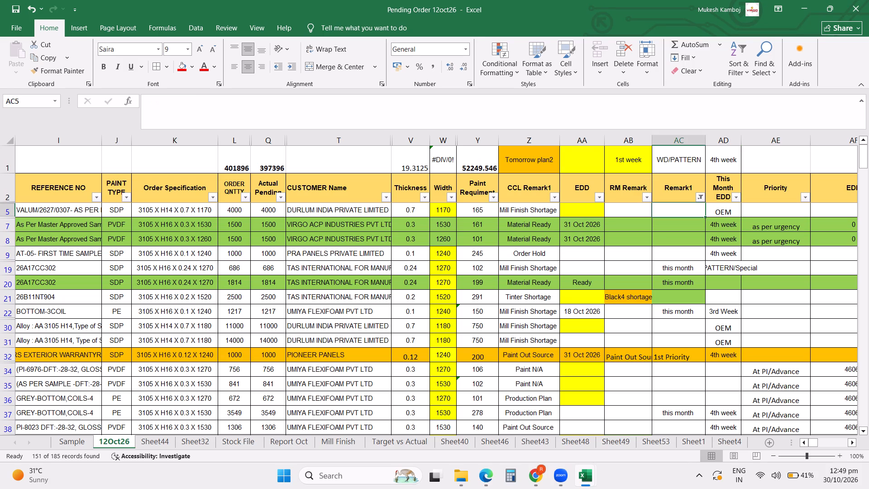
key(ctrl+shift+Down)
key(ctrl+shift+Up)
key(ctrl+shift+Down)
key(ctrl+shift+Down)
key(ctrl+shift+Down)
key(ctrl+shift+Down)
key(ctrl+shift+Down)
key(ctrl+shift+Down)
key(ctrl+shift+Down)
key(ctrl+shift+Down)
key(ctrl+shift+Down)
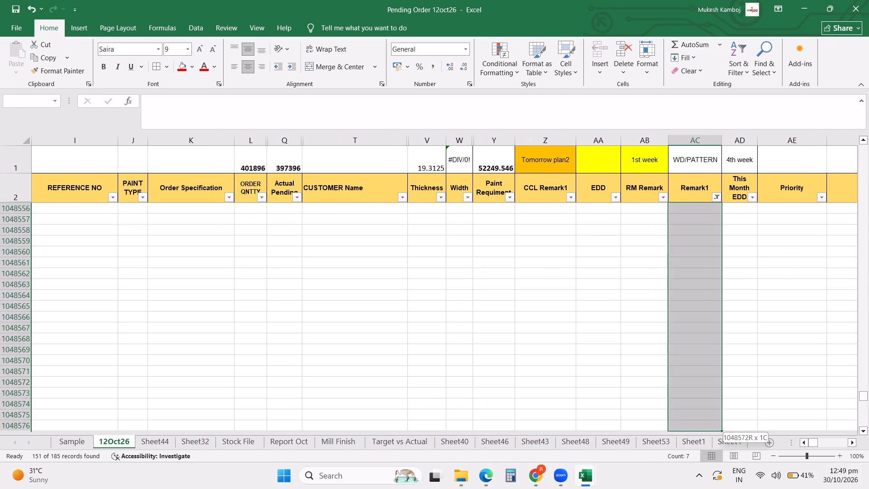
key(ctrl+shift+Down)
key(ctrl+shift+Down)
key(shift+super+s)
scroll(690, 252, up, 13)
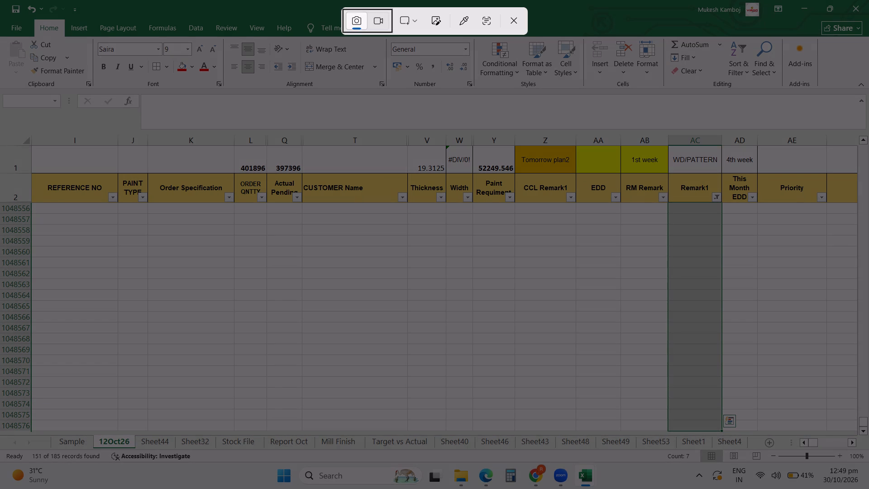
click(512, 20)
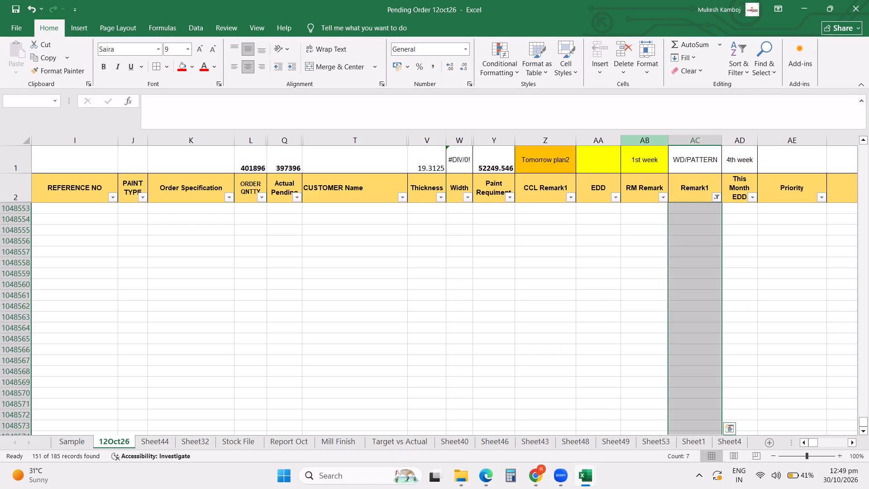
key(Delete)
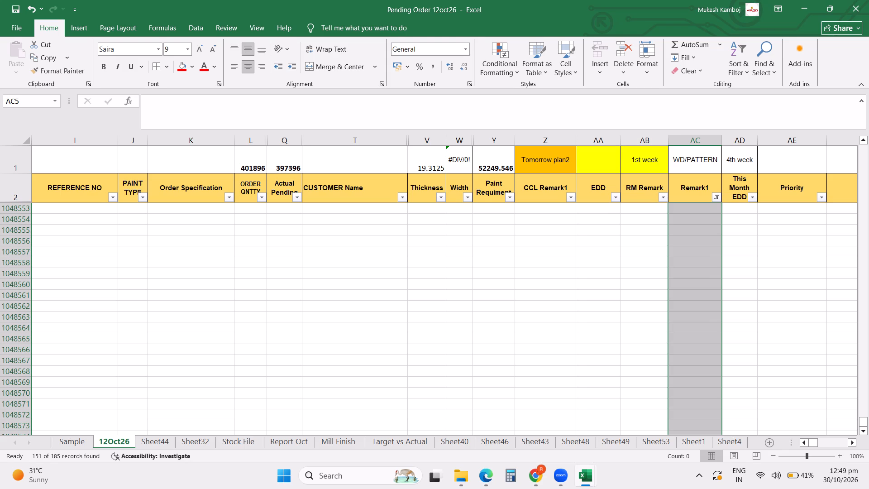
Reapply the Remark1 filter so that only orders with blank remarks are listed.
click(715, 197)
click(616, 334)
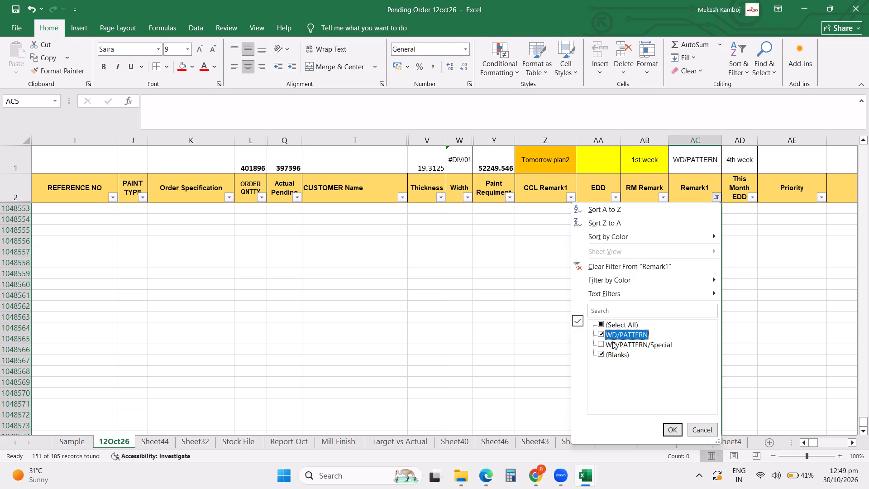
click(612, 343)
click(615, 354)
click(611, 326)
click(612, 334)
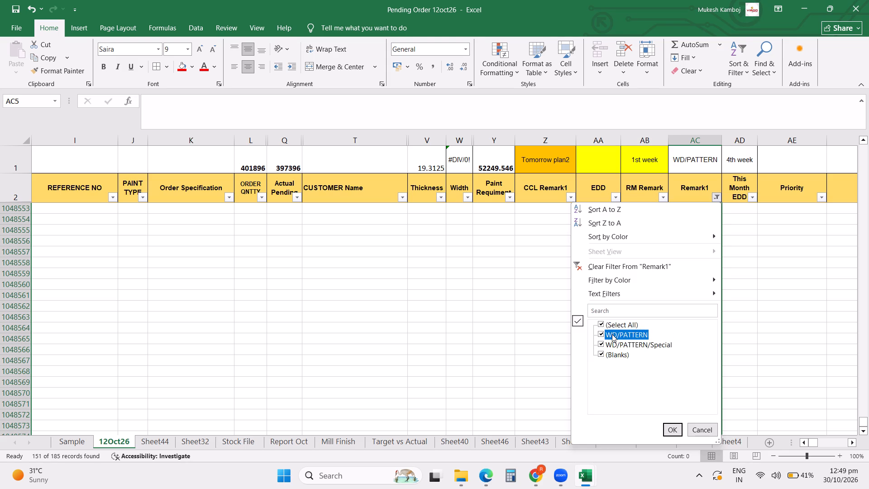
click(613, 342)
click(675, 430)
Return to the top of the list and look through the filtered orders down to the last row.
click(424, 334)
key(ctrl+Left)
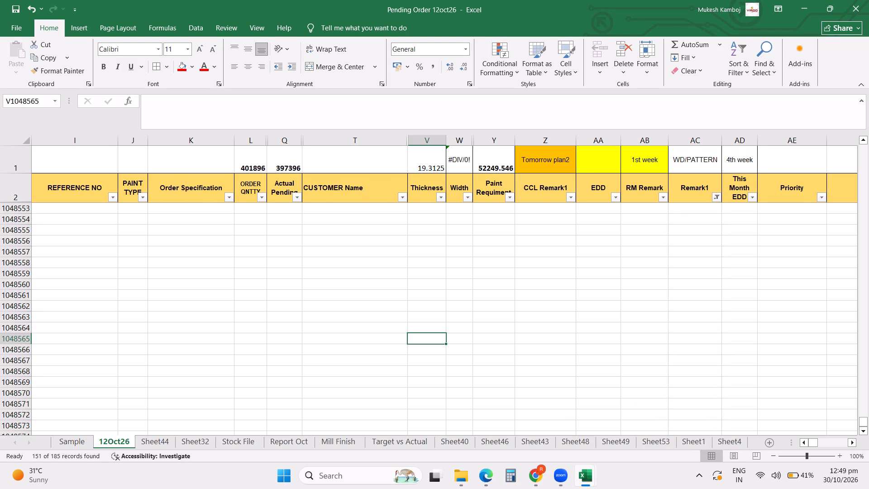
key(ctrl+Left)
key(ctrl+Left)
key(ctrl+Left)
scroll(390, 289, up, 17)
click(275, 273)
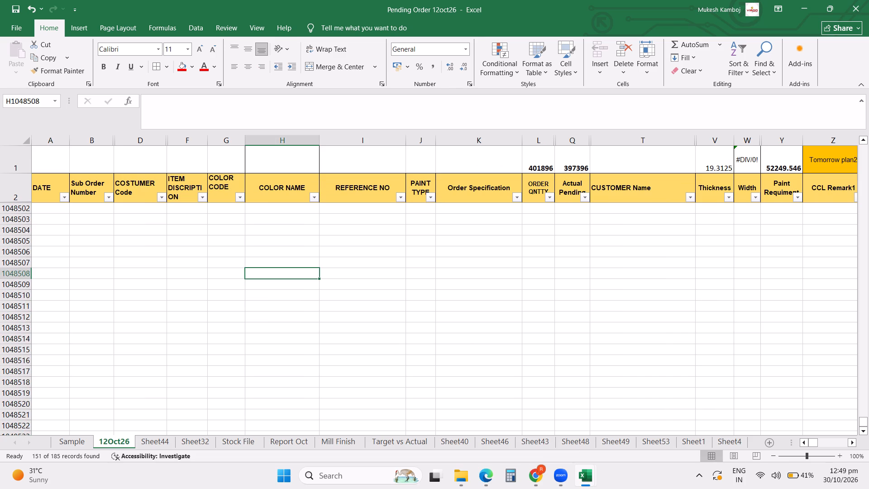
key(ctrl+Up)
key(ctrl+Up)
key(ctrl+Up)
key(ctrl+Up)
key(Up)
key(Down)
key(Up)
key(Down)
key(Down)
key(Down)
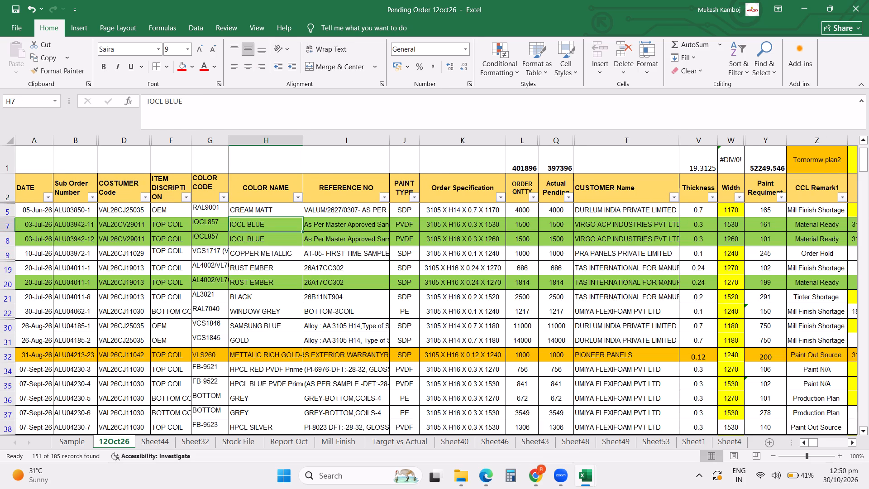
scroll(295, 292, down, 8)
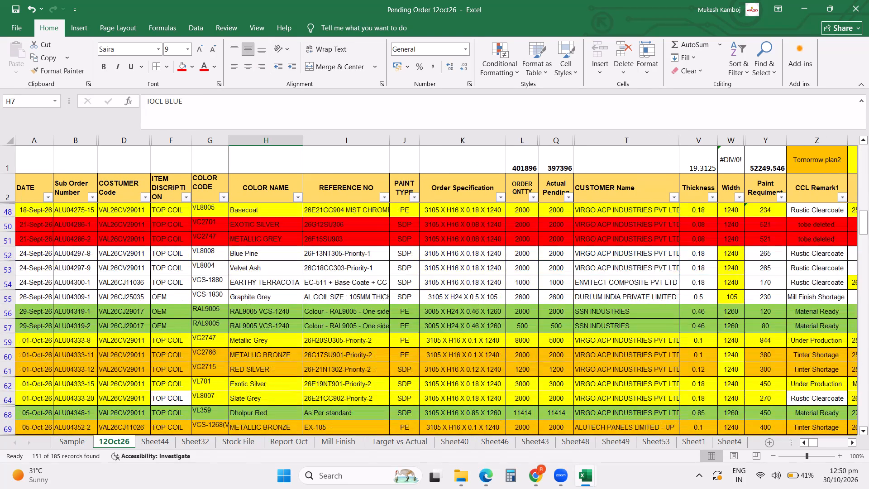
scroll(295, 292, down, 8)
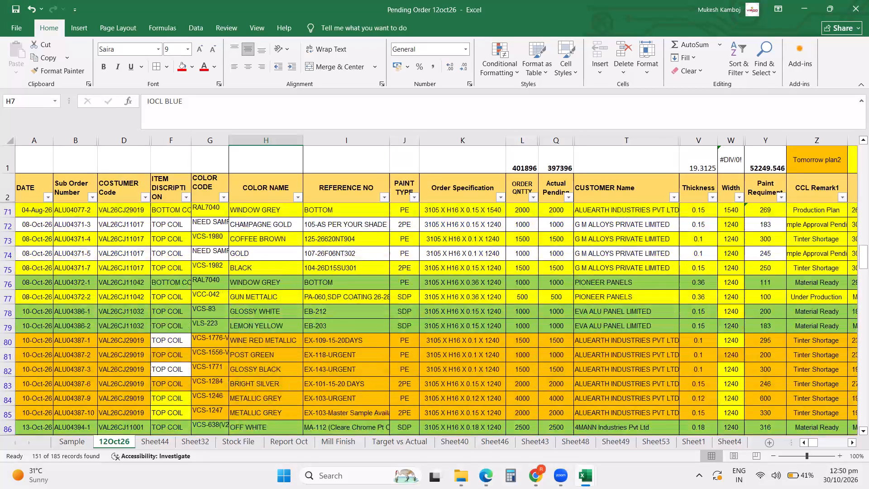
scroll(295, 292, down, 4)
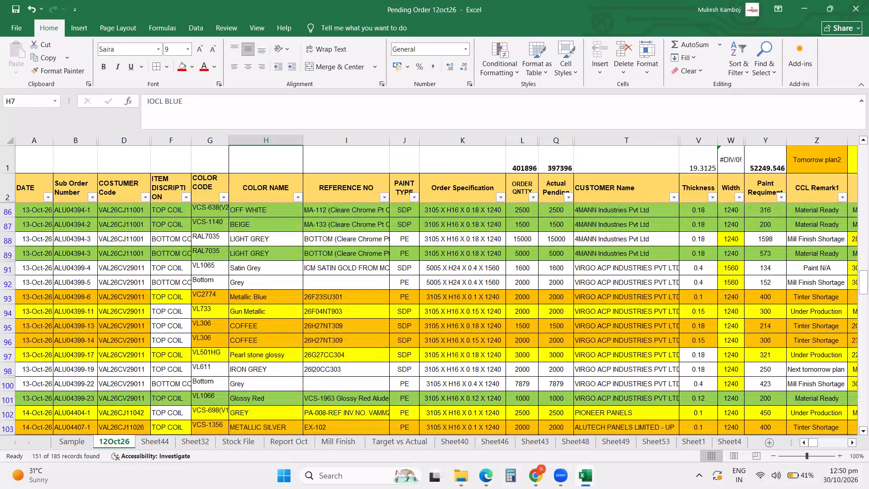
scroll(295, 292, down, 19)
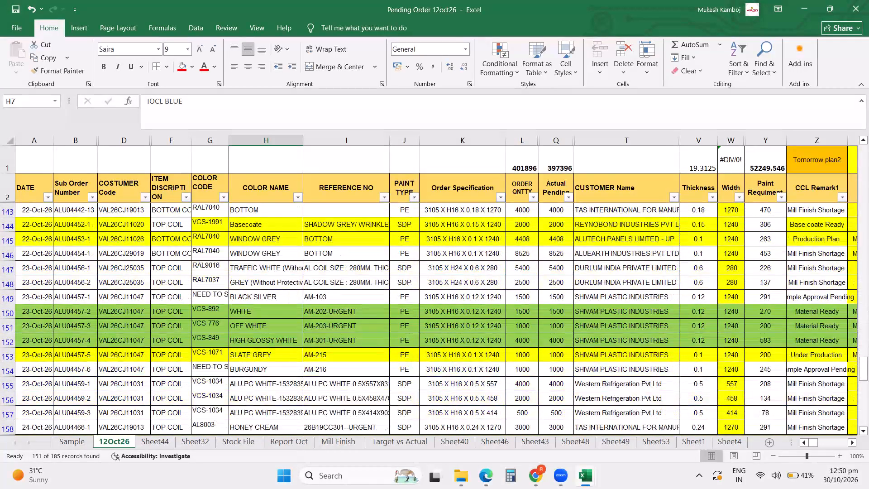
scroll(295, 292, down, 7)
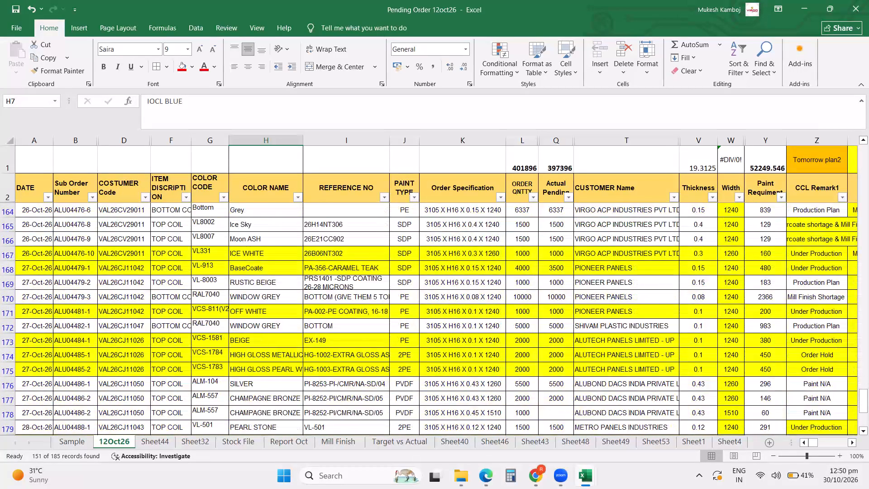
scroll(295, 292, down, 3)
click(647, 234)
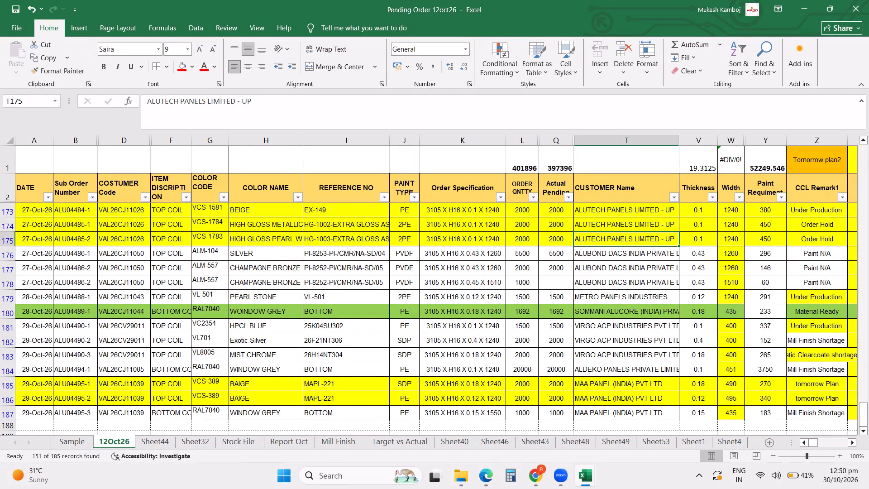
Filter the Remark1 column to WD/PATTERN and WD/PATTERN/Special, leaving out the blanks.
click(685, 212)
key(Right)
key(Right)
key(Right)
key(Right)
key(Right)
key(Right)
key(Right)
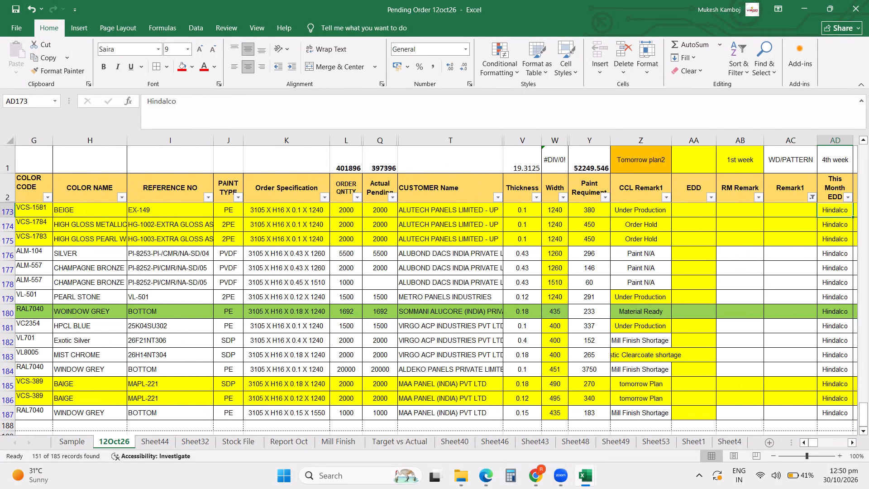
click(814, 196)
triple_click(715, 324)
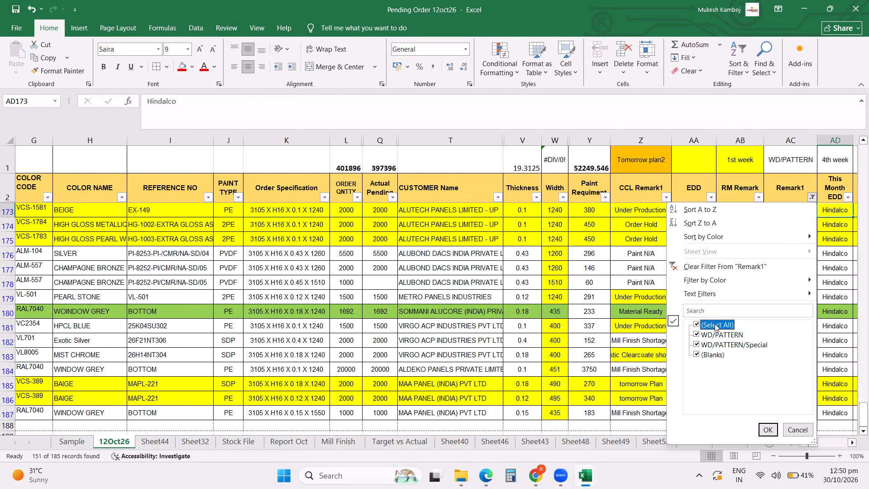
click(710, 329)
click(709, 352)
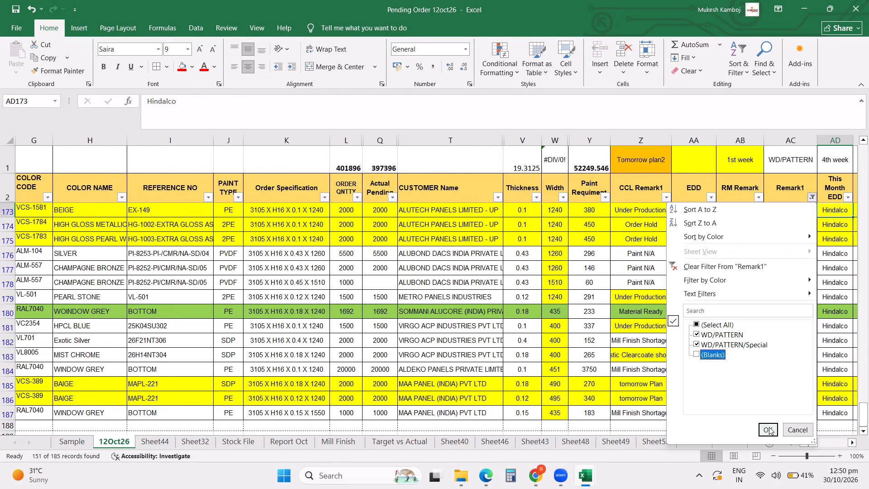
click(769, 431)
scroll(612, 272, up, 14)
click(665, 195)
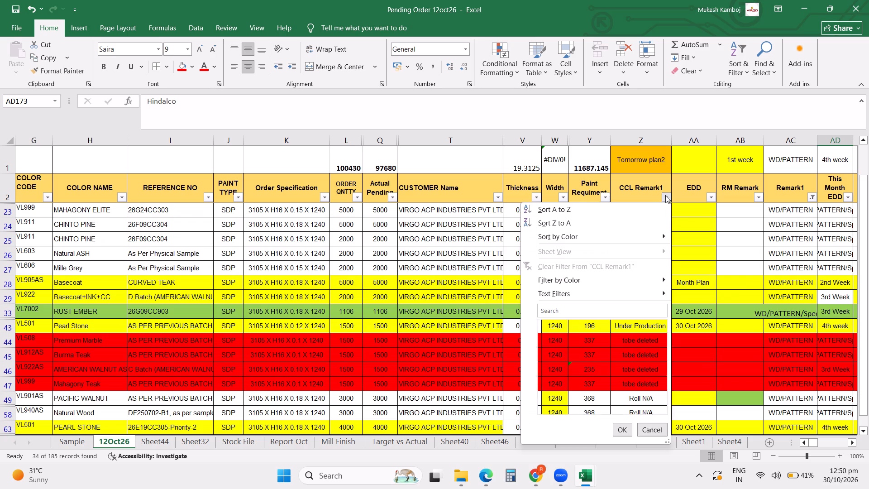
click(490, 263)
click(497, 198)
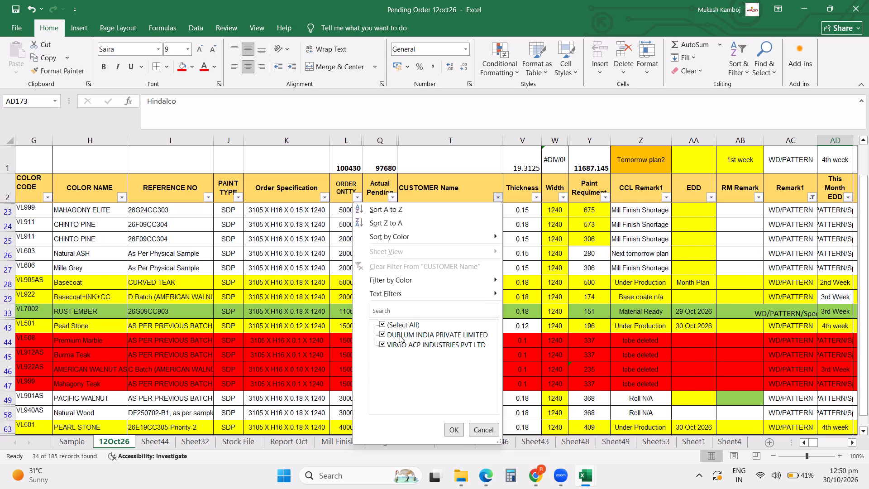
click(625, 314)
Filter the CUSTOMER Name column to exclude DURLUM INDIA PRIVATE LIMITED, keeping only VIRGO ACP INDUSTRIES PVT LTD.
click(497, 200)
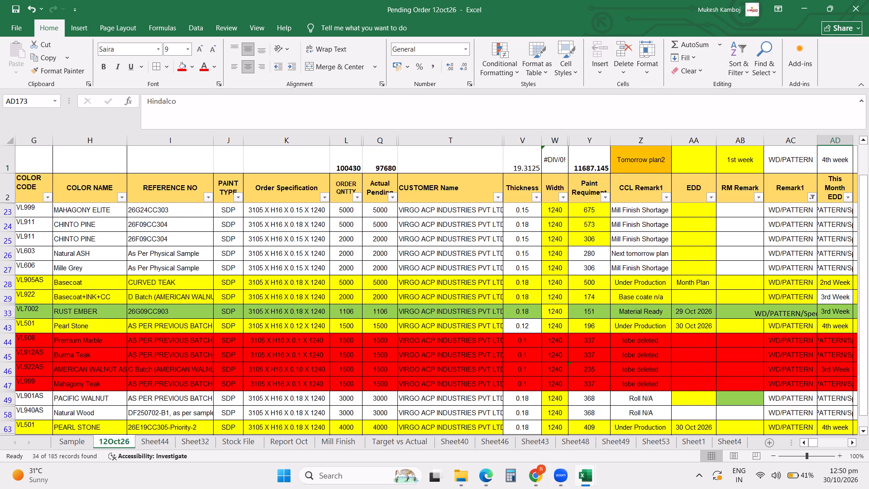
click(394, 333)
click(448, 437)
click(449, 430)
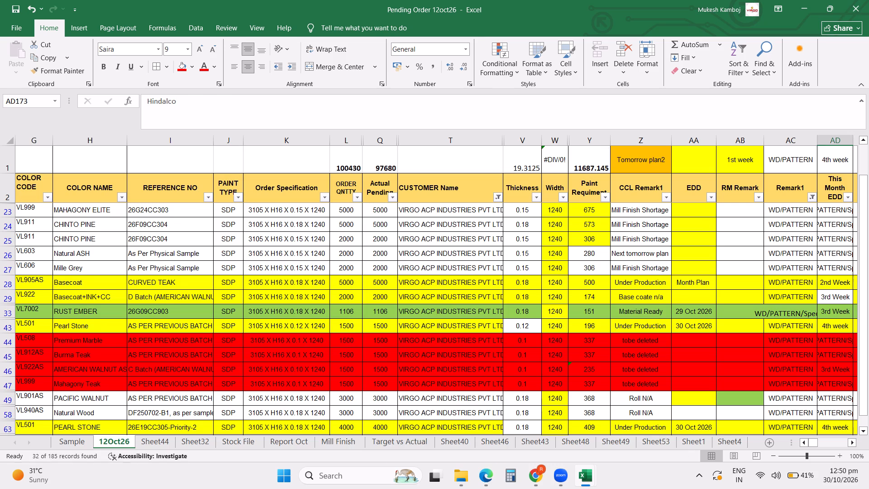
Return to the first row of the filtered VIRGO ACP INDUSTRIES PVT LTD orders and look over the leading order columns.
click(248, 352)
key(ctrl+Left)
key(ctrl+Left)
right_click(248, 351)
scroll(248, 351, up, 13)
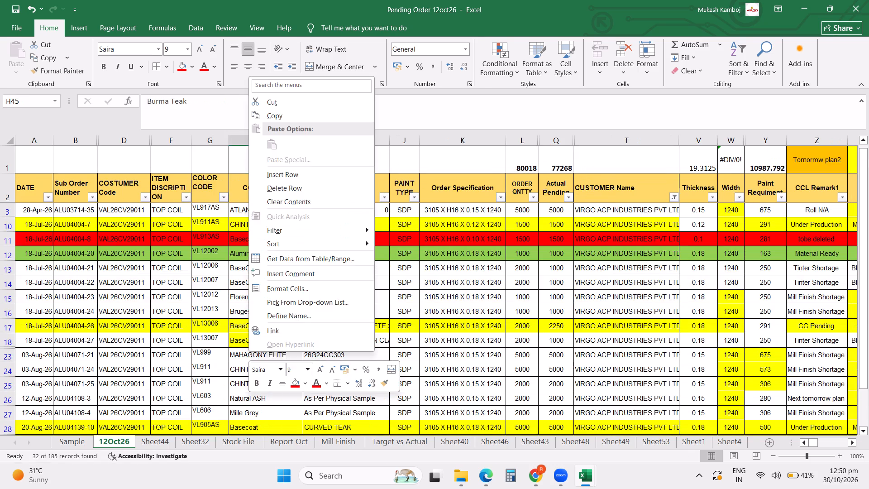
click(138, 269)
scroll(138, 269, up, 13)
scroll(349, 303, up, 10)
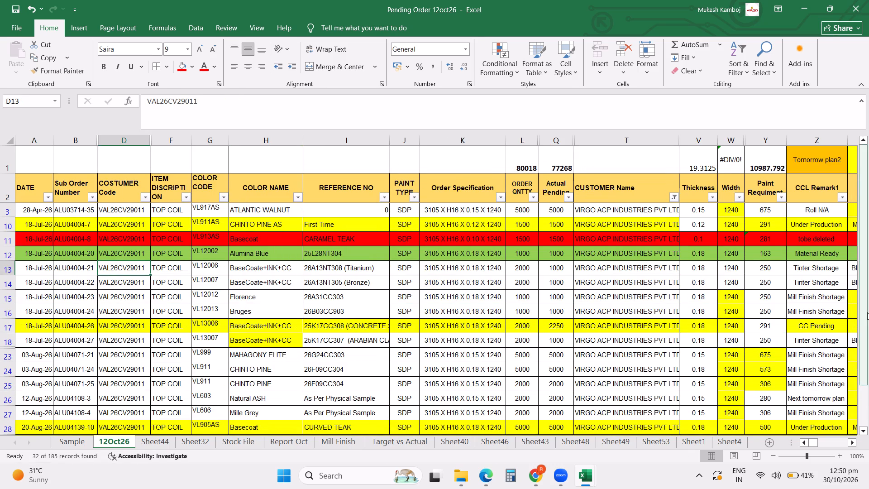
drag(864, 312, 868, 186)
click(282, 214)
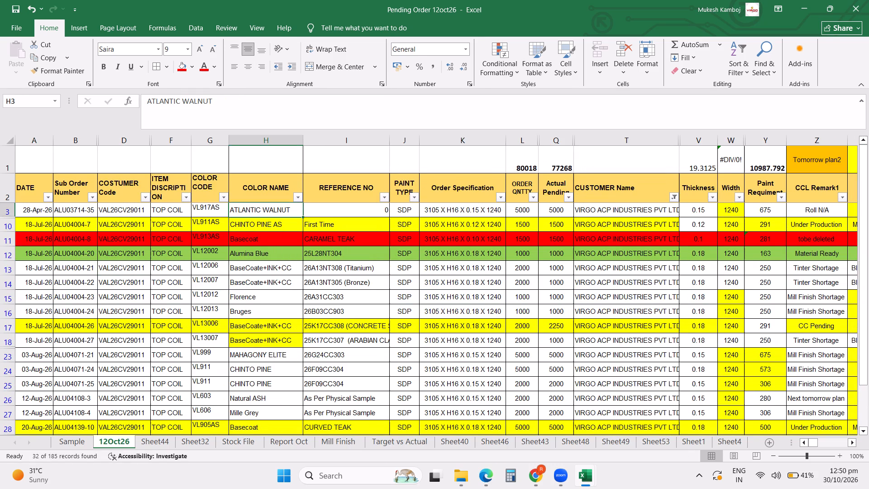
key(Right)
key(Right)
Switch to Gmail in Chrome and look through the open LinkedIn email.
click(532, 484)
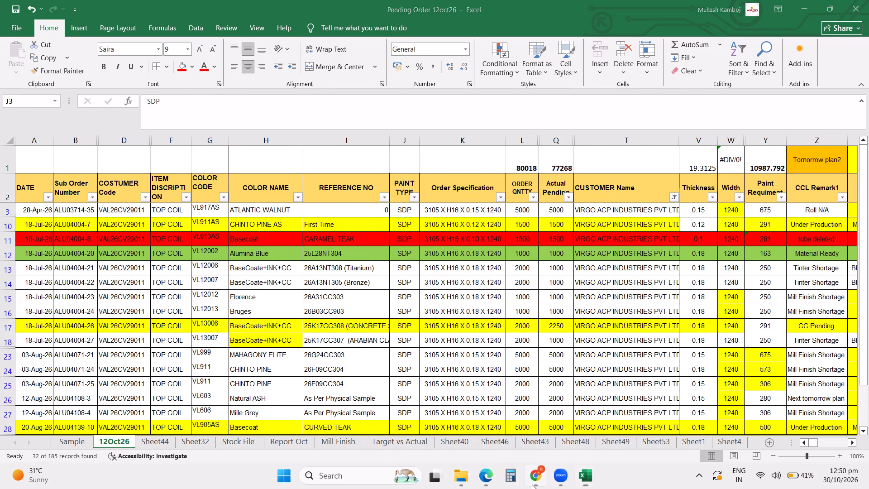
scroll(532, 225, down, 20)
scroll(532, 225, down, 14)
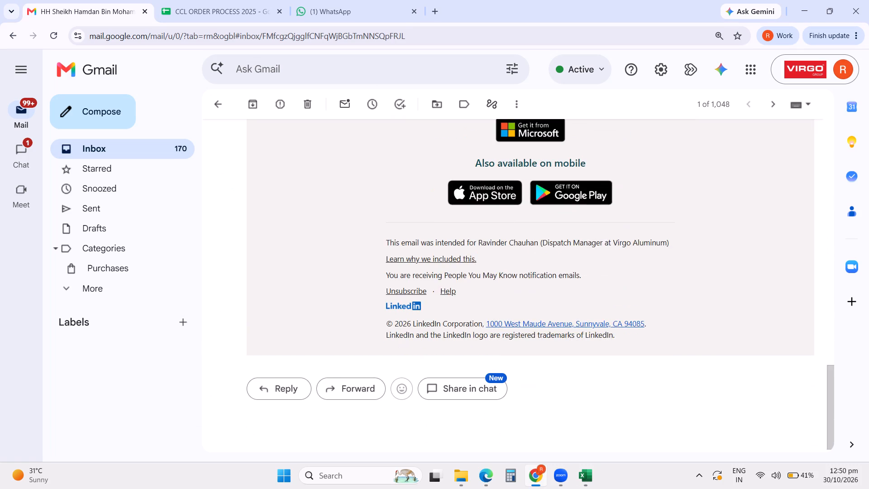
right_click(531, 244)
scroll(531, 244, up, 20)
scroll(531, 244, up, 20)
scroll(531, 244, up, 12)
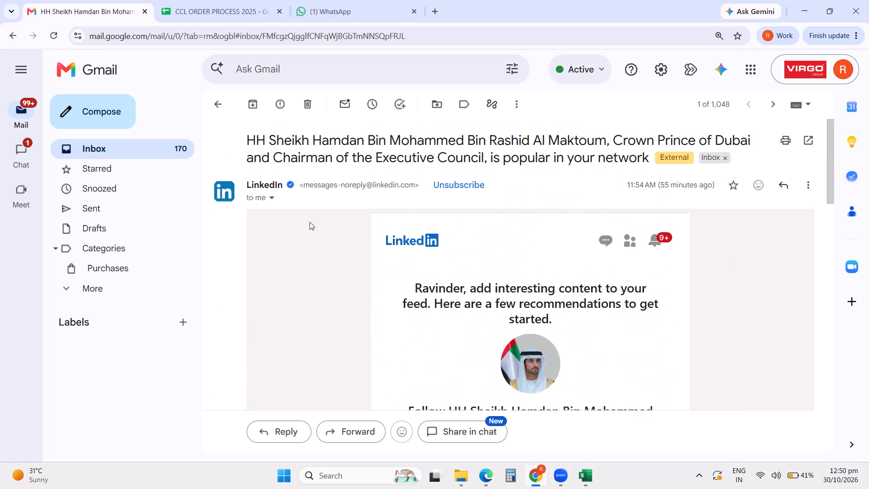
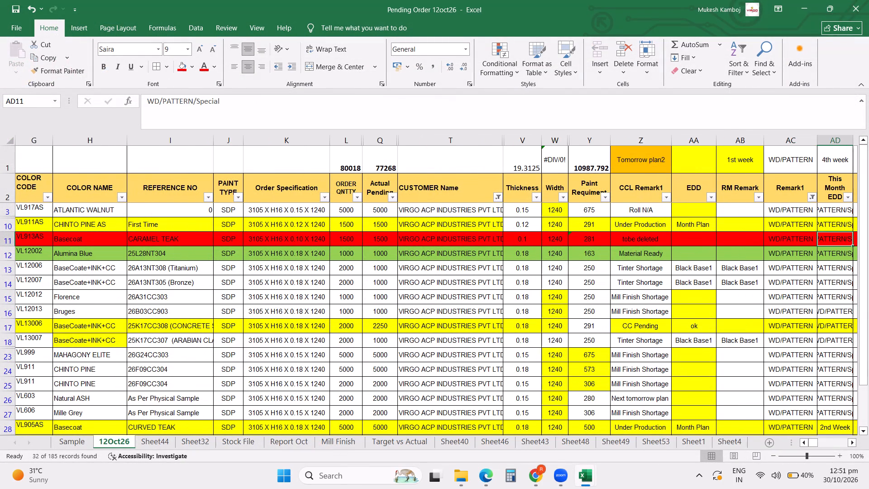
Return to the DATE column of the filtered list and look over the VIRGO ACP INDUSTRIES orders from their first columns.
click(752, 249)
click(393, 281)
key(ctrl+Left)
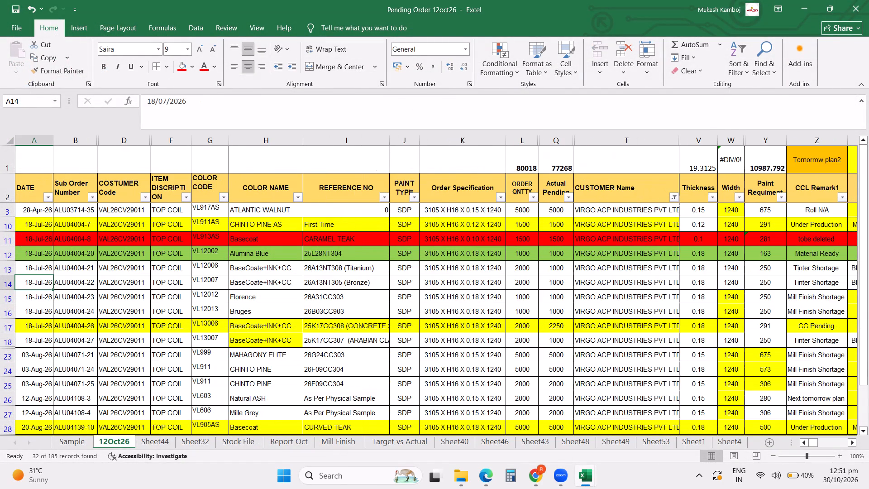
key(ctrl+Left)
key(ctrl+Left)
key(ctrl+Left)
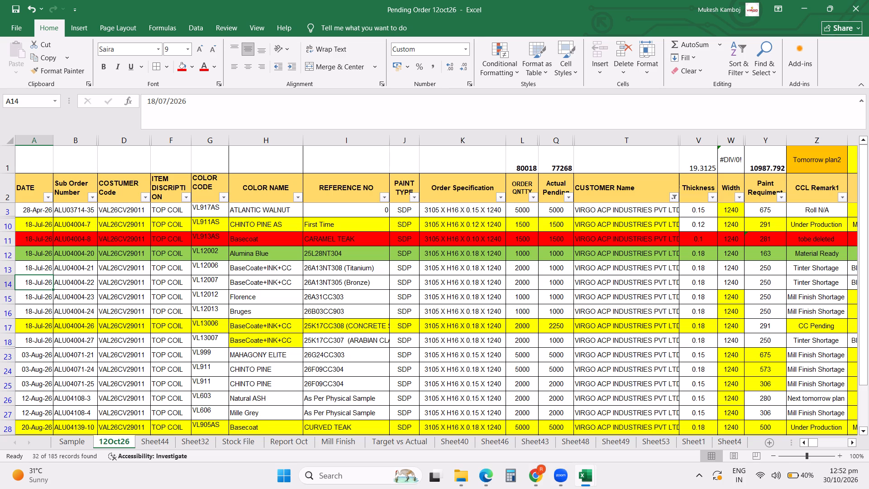
Filter the CCL Remark1 column to exclude Material Ready orders.
scroll(328, 259, up, 6)
click(323, 253)
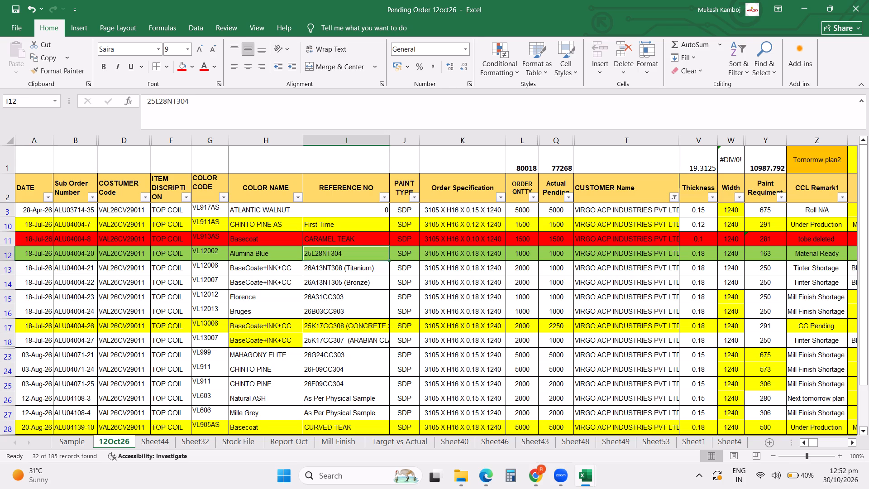
click(840, 196)
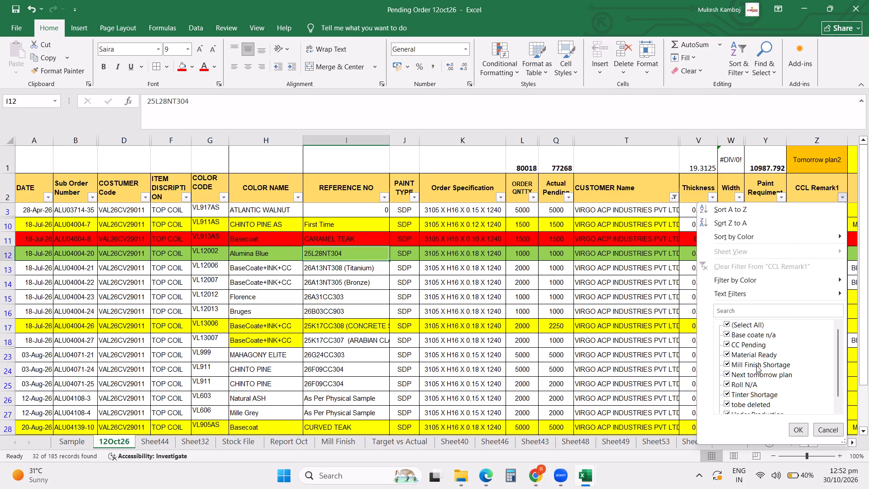
click(752, 355)
click(797, 431)
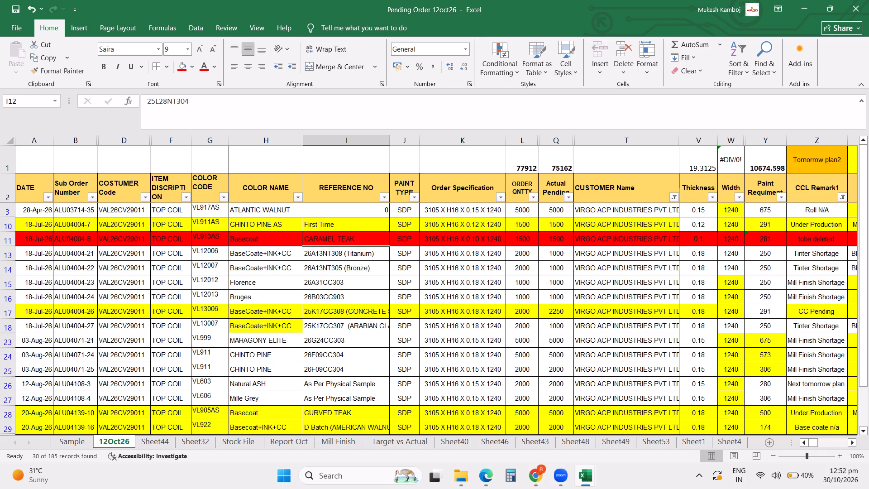
Look over the first filtered orders, checking the CARAMEL TEAK and BaseCoate+INK+CC rows for entries that do not belong.
scroll(310, 296, up, 6)
click(269, 259)
scroll(269, 259, down, 4)
scroll(269, 259, up, 14)
click(259, 246)
click(265, 241)
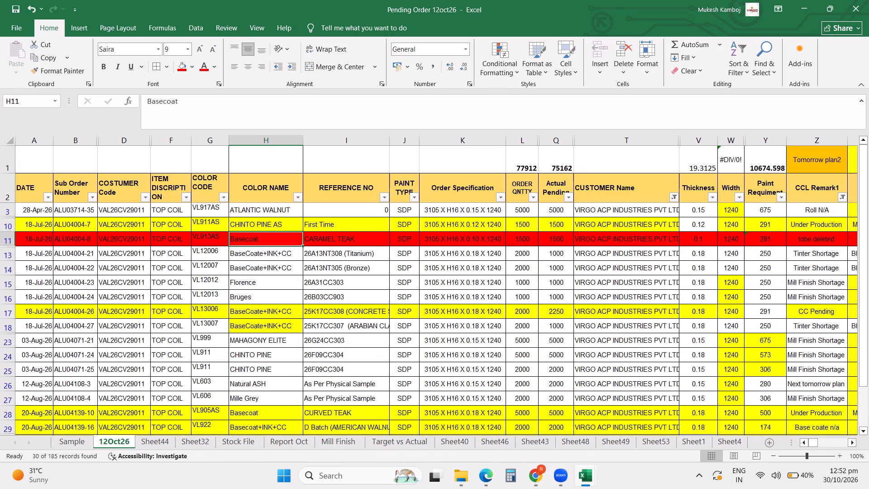
click(405, 264)
click(289, 265)
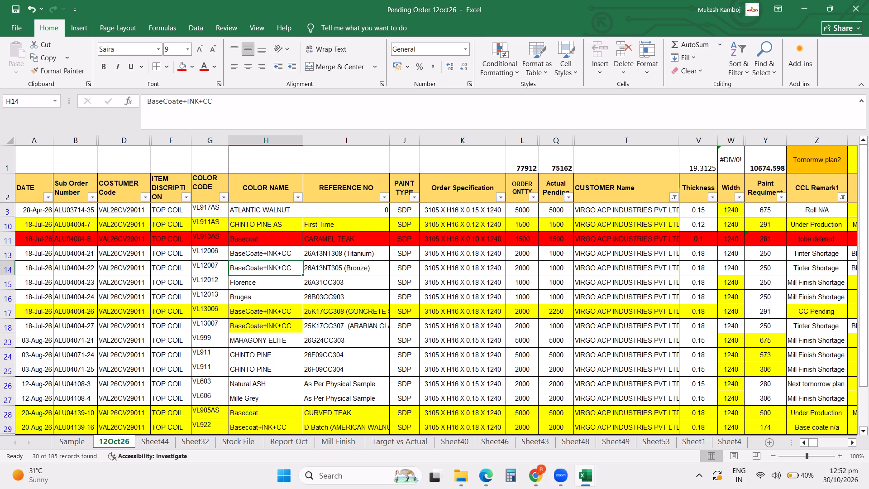
Also exclude tobe deleted orders from the CCL Remark1 filter.
click(845, 196)
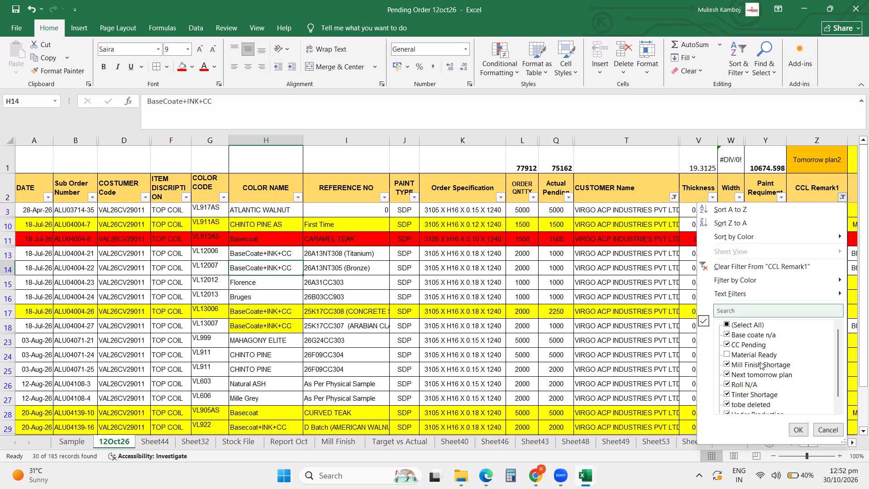
click(747, 407)
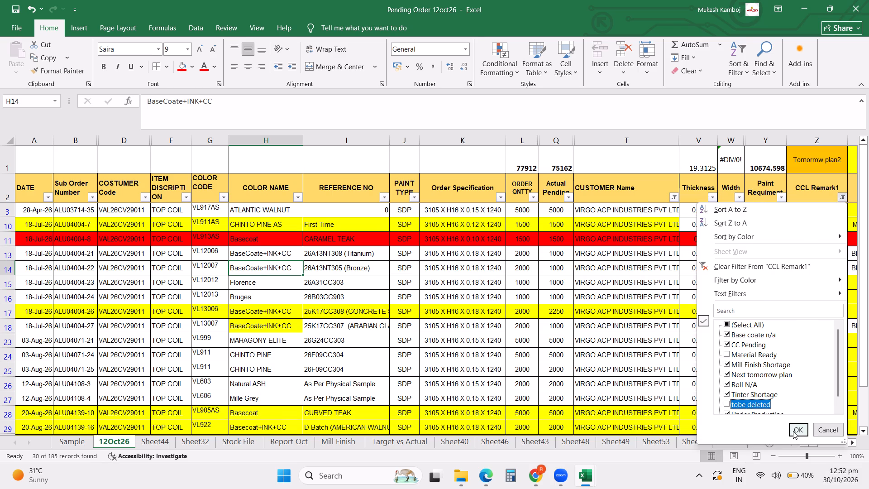
click(793, 431)
Review the filtered orders one by one by color name, from ATLANTIC WALNUT down to the VL13007 order in row 18.
scroll(233, 210, up, 6)
click(556, 269)
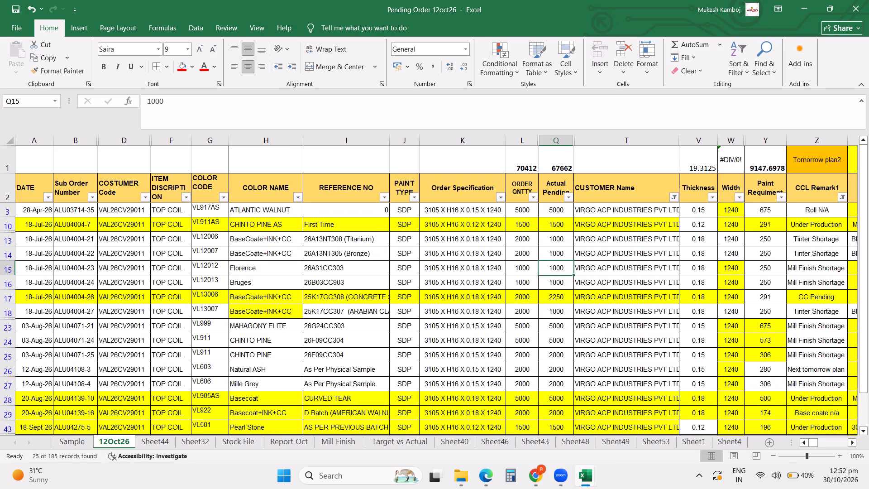
click(226, 210)
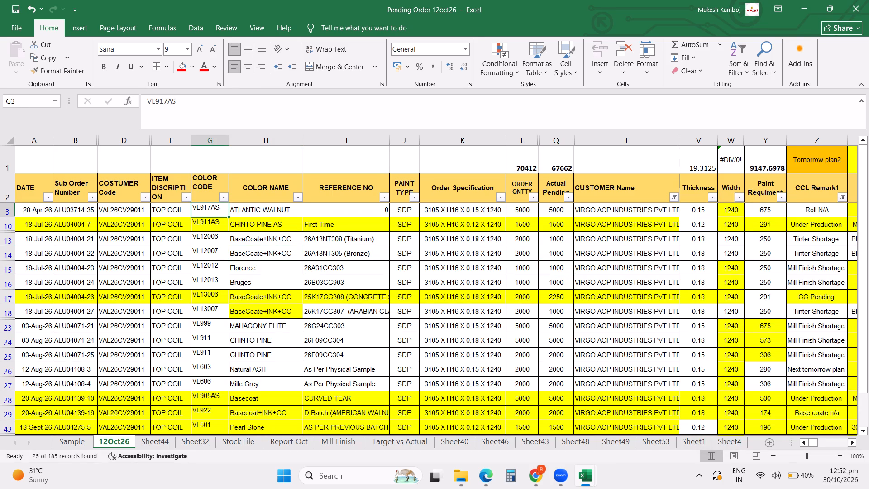
key(Right)
key(Down)
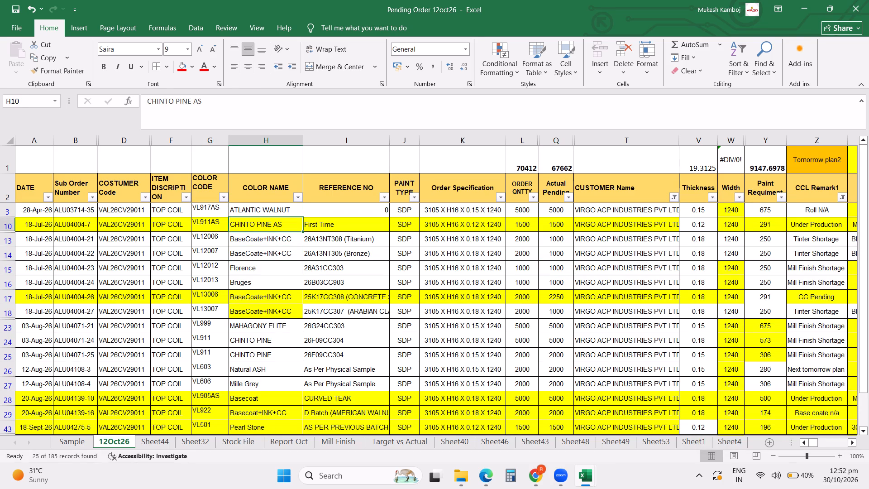
key(Down)
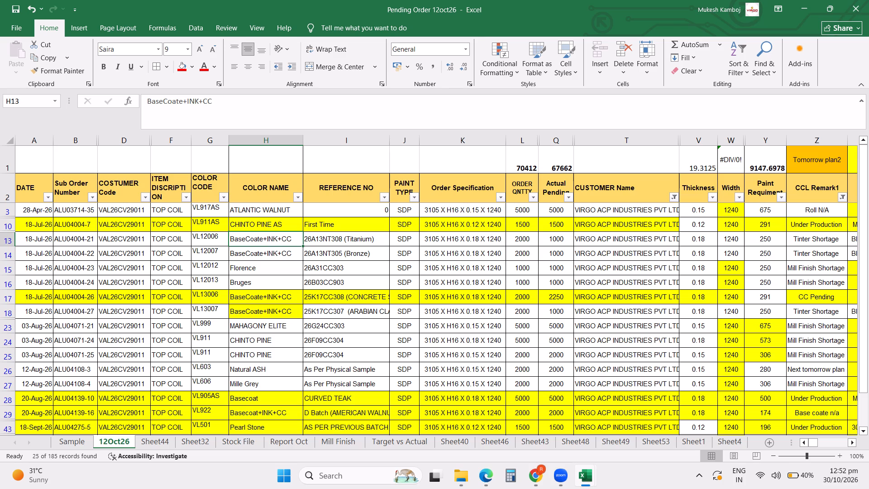
key(Down)
key(Down)
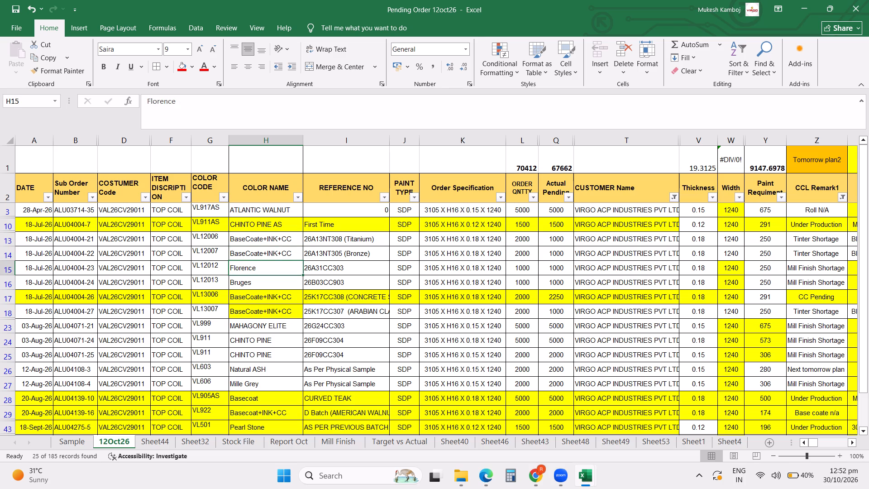
key(Down)
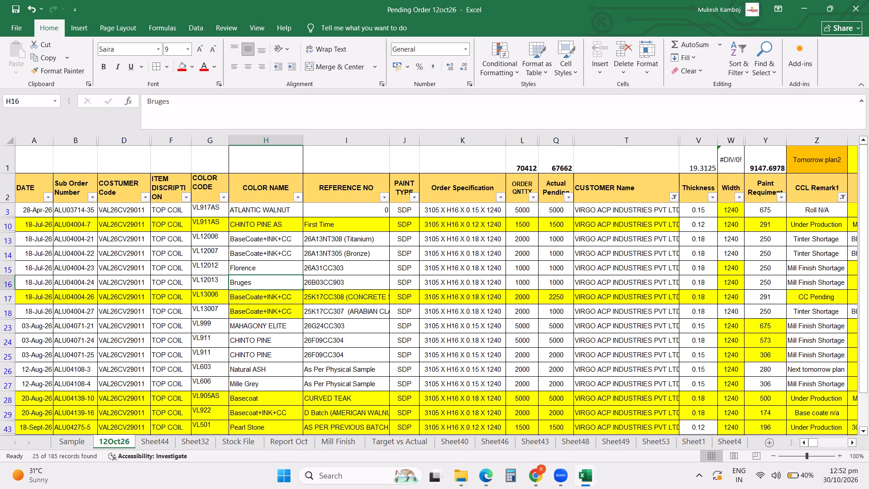
key(Down)
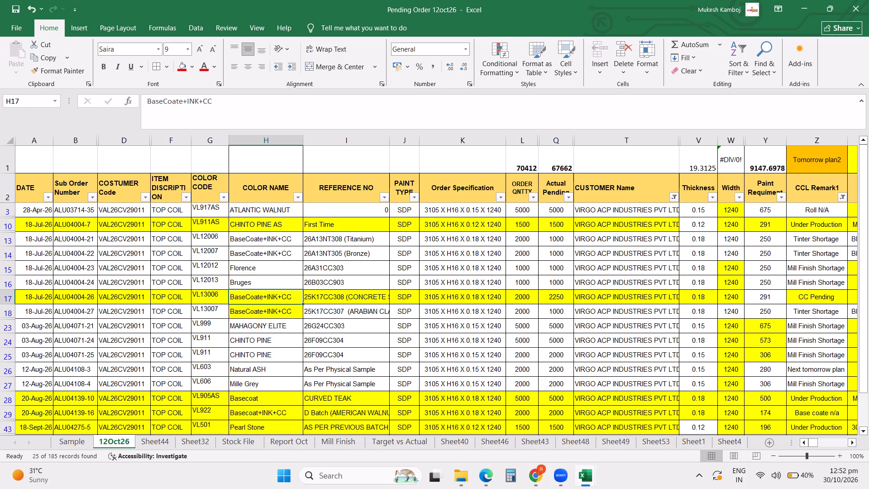
key(Down)
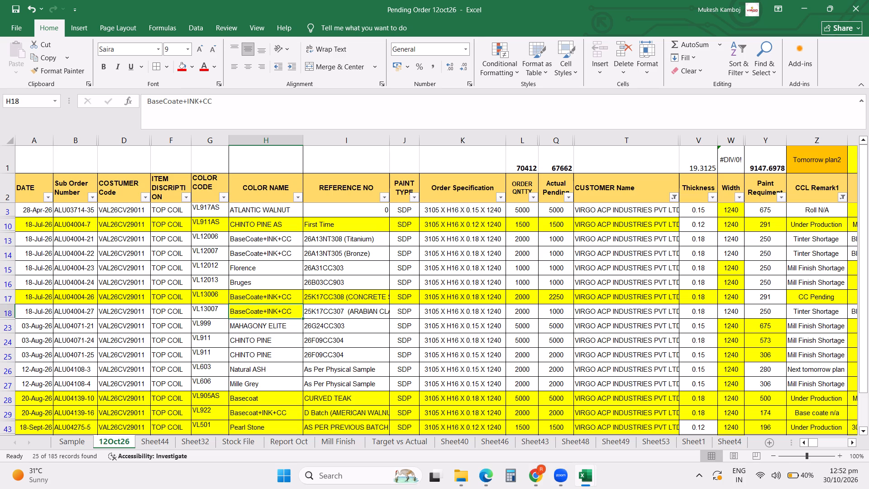
Copy the Roll N/A remark from the ATLANTIC WALNUT order into CCL Remark1 of the Mille Grey order.
click(819, 210)
key(ctrl+c)
click(811, 382)
key(ctrl+v)
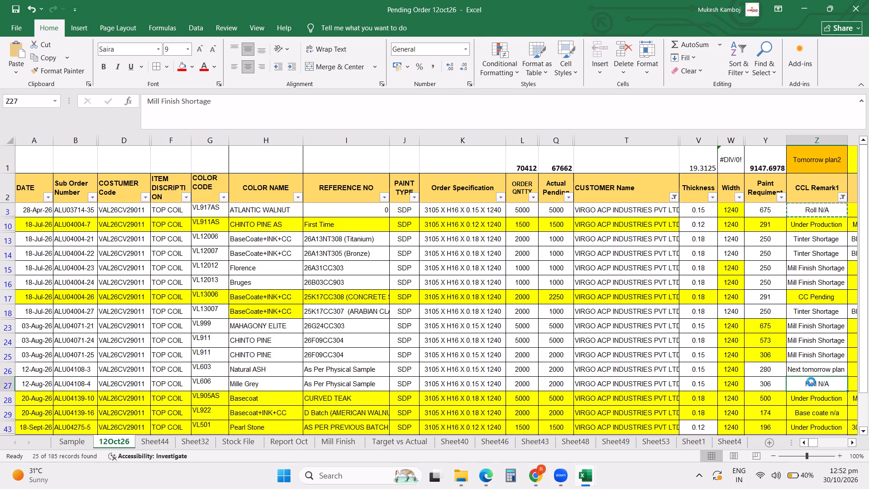
Check the remaining orders by color code, from VL905AS in row 28 down to VL608 and VL602.
scroll(592, 288, down, 3)
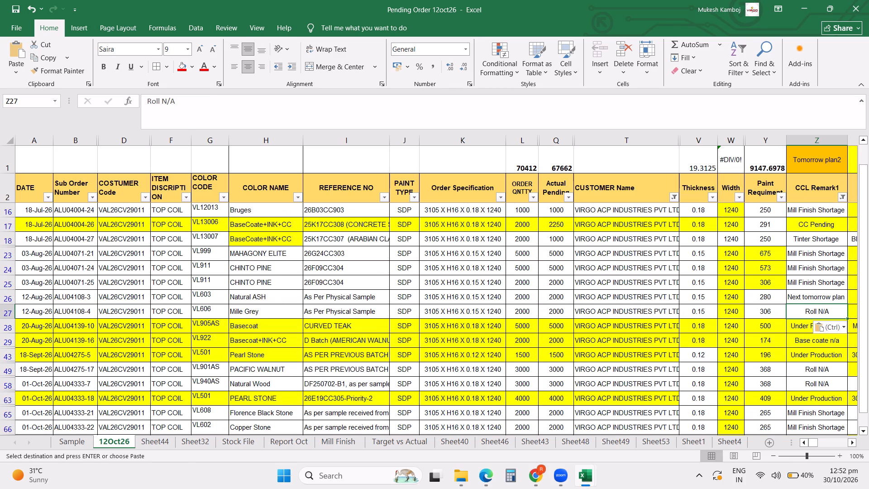
click(218, 321)
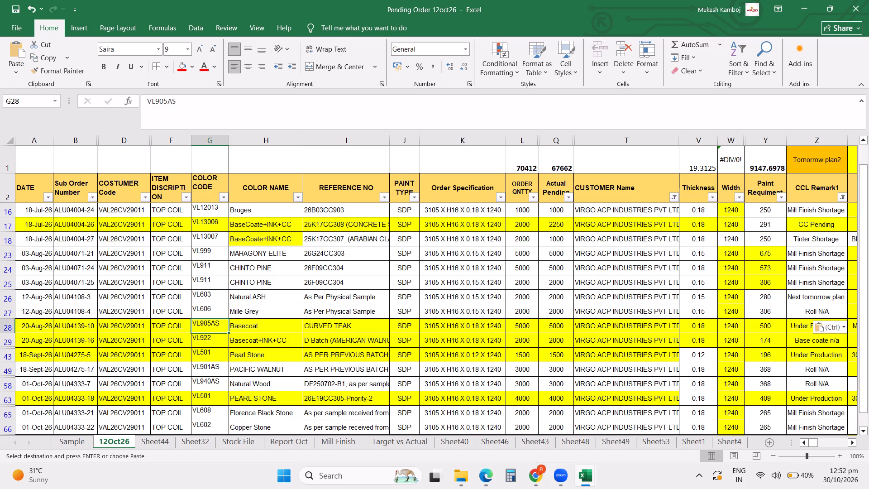
click(207, 338)
click(213, 352)
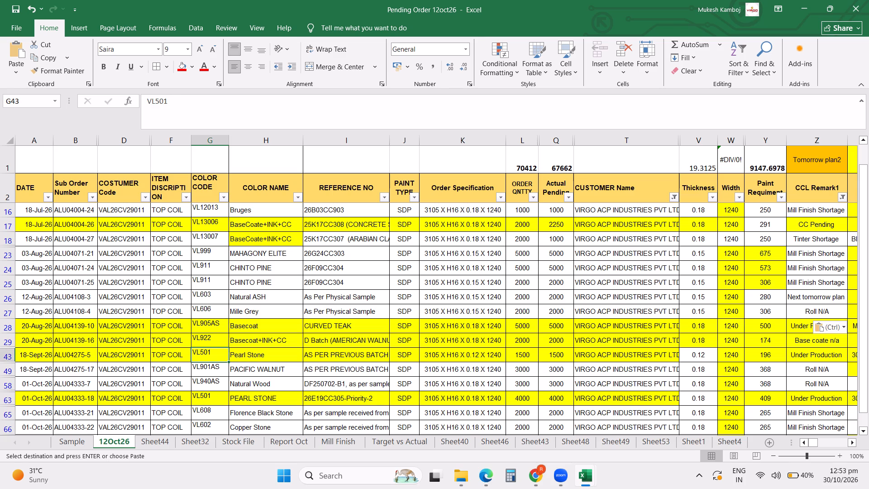
click(215, 363)
scroll(262, 334, down, 2)
click(217, 298)
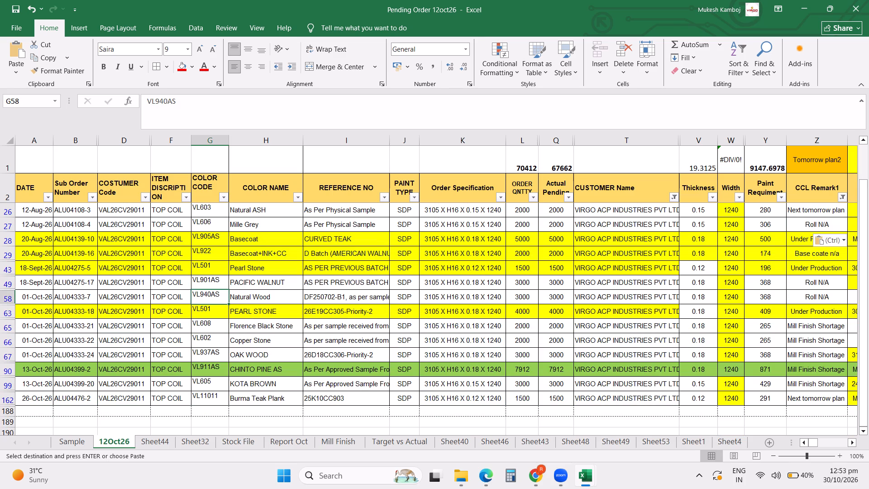
click(212, 309)
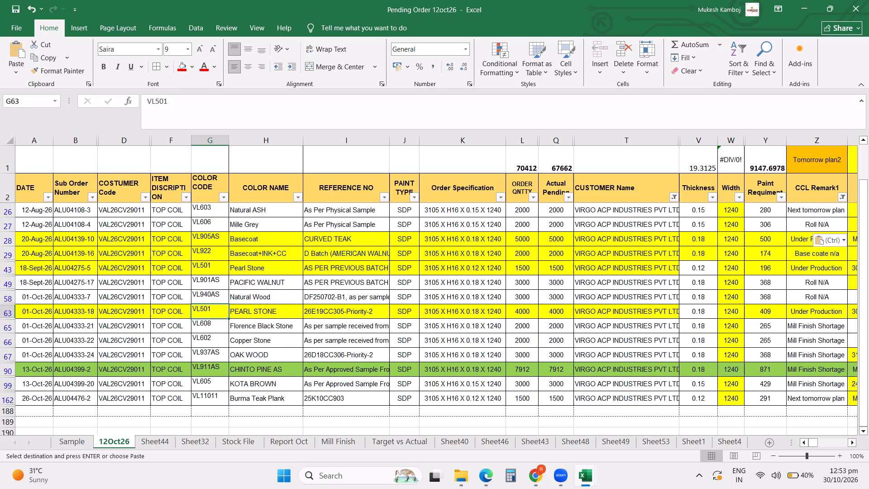
click(215, 322)
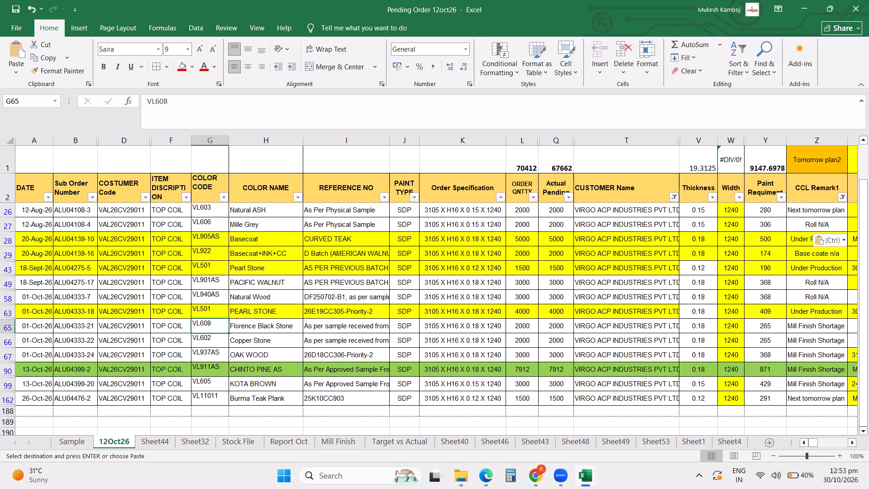
click(219, 340)
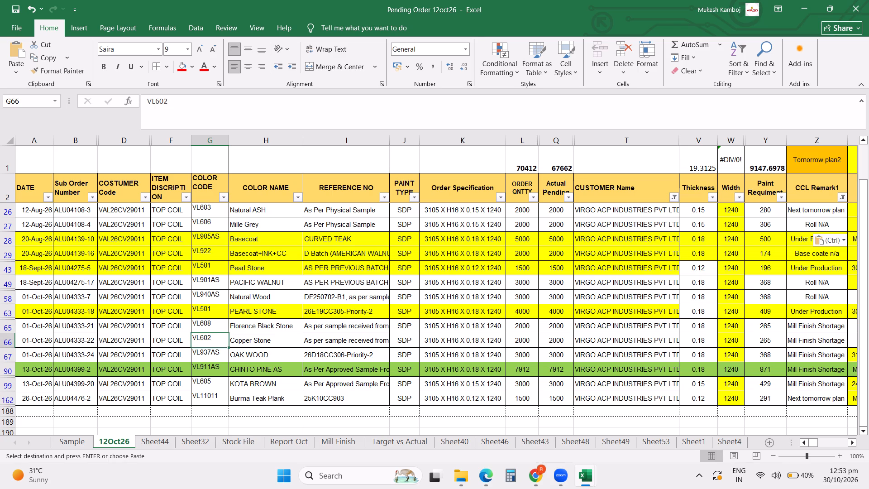
drag(215, 326, 215, 336)
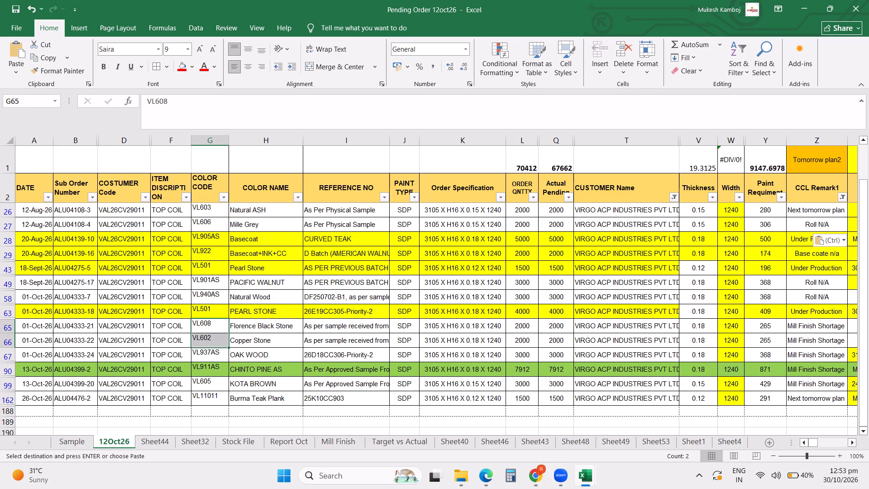
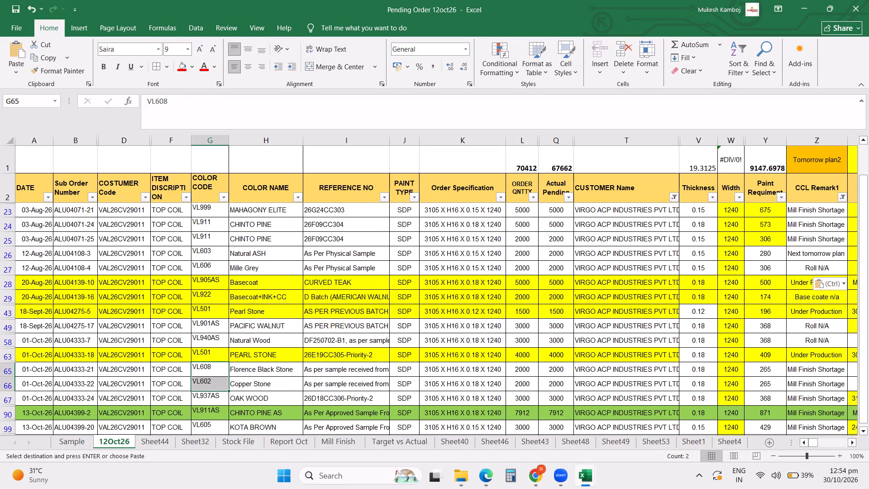
Change the CCL Remark1 of the Copper Stone order (VL602, row 66) to Roll N/A.
click(798, 387)
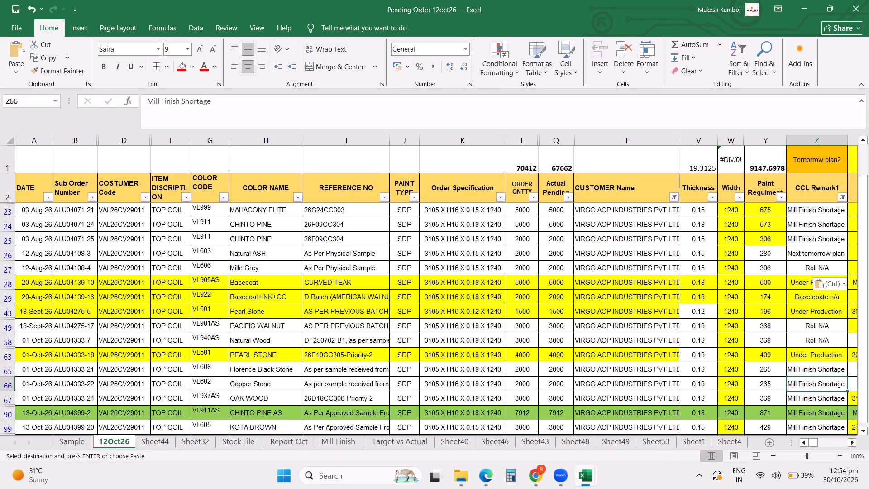
text(ro)
key(Return)
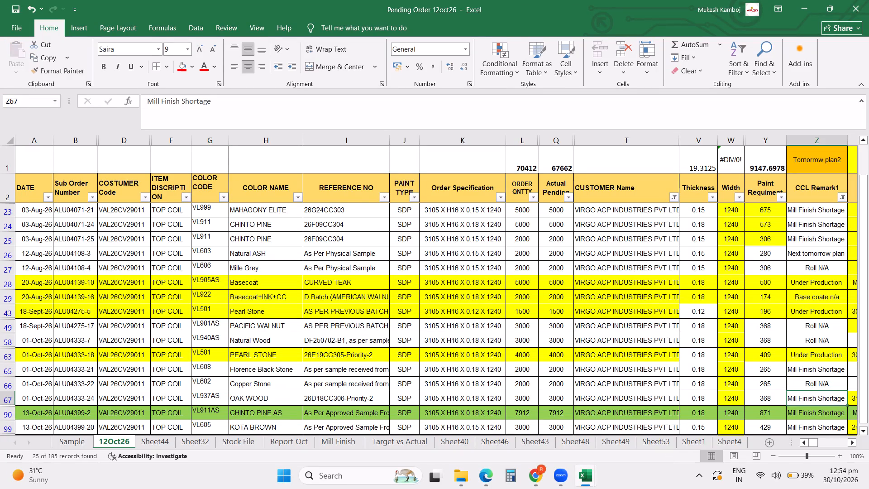
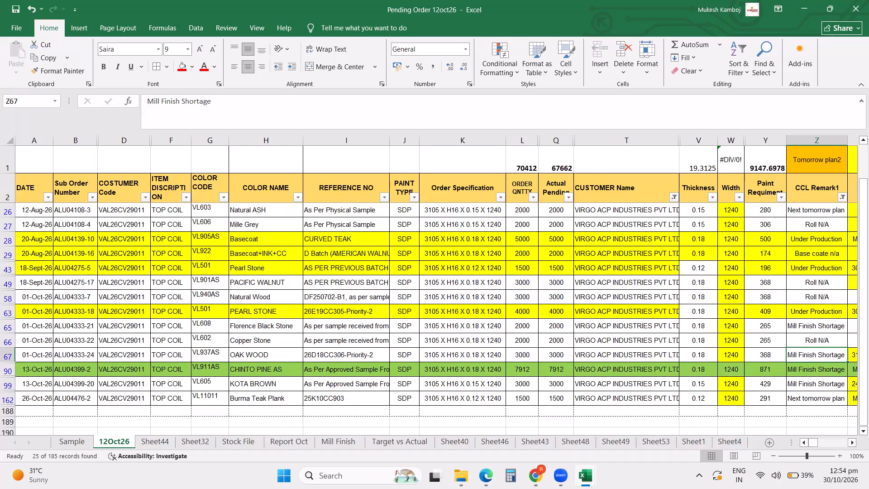
Copy the Roll N/A remark from the Copper Stone order into the CCL Remark1 of Florence Black Stone (VL608, row 65).
click(793, 385)
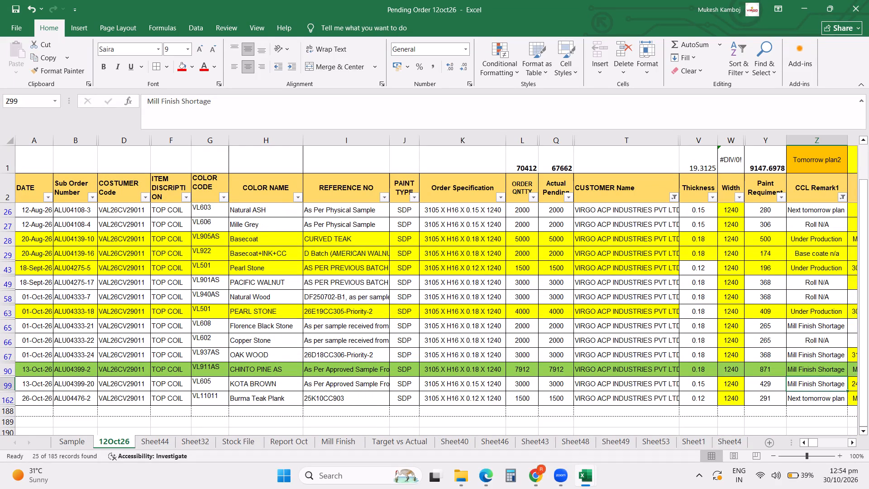
click(800, 341)
key(ctrl+c)
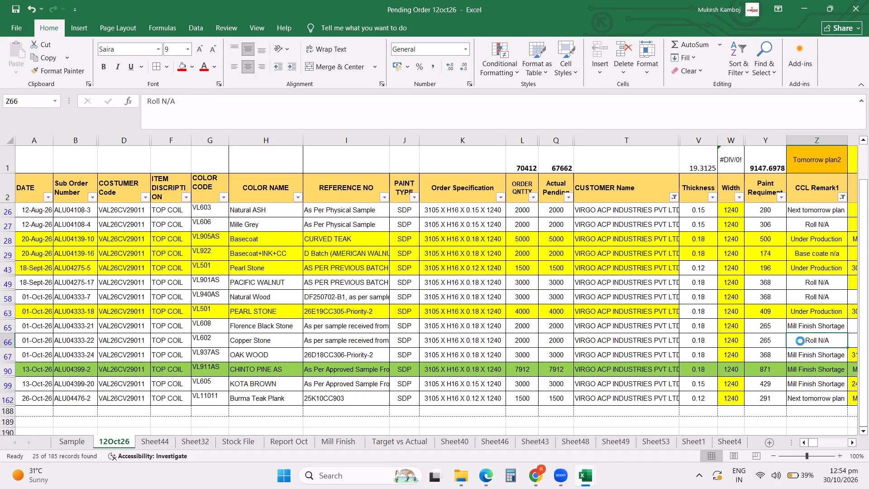
key(Up)
key(Return)
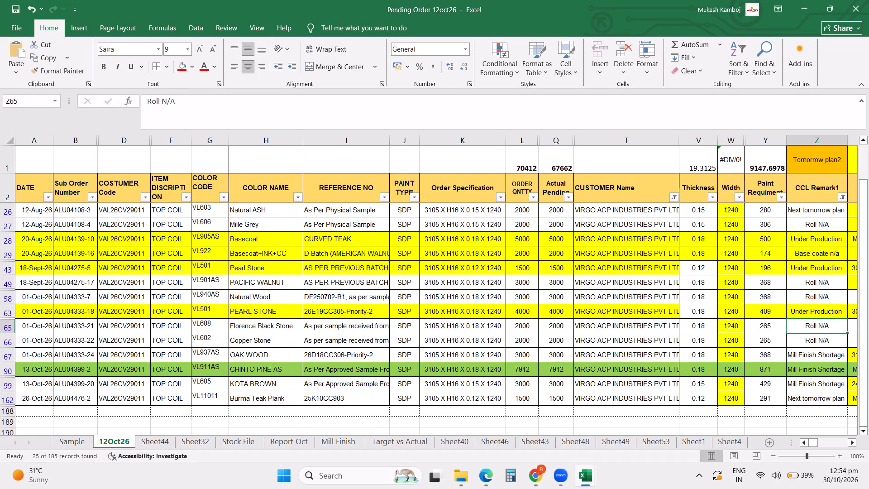
Review the filtered VIRGO ACP WD/PATTERN orders, checking their CCL remarks, EDD, RM remarks and Remark1 entries.
scroll(802, 362, up, 17)
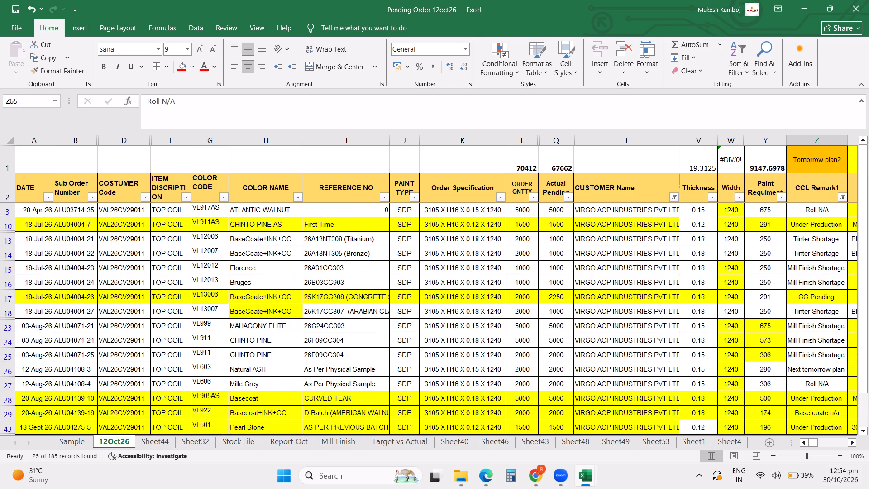
scroll(491, 285, up, 3)
scroll(457, 263, down, 7)
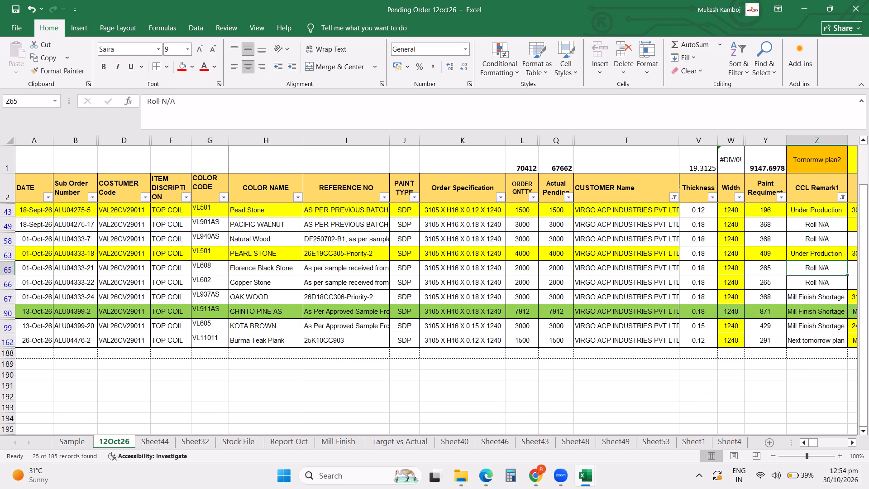
scroll(484, 300, up, 20)
scroll(484, 300, up, 2)
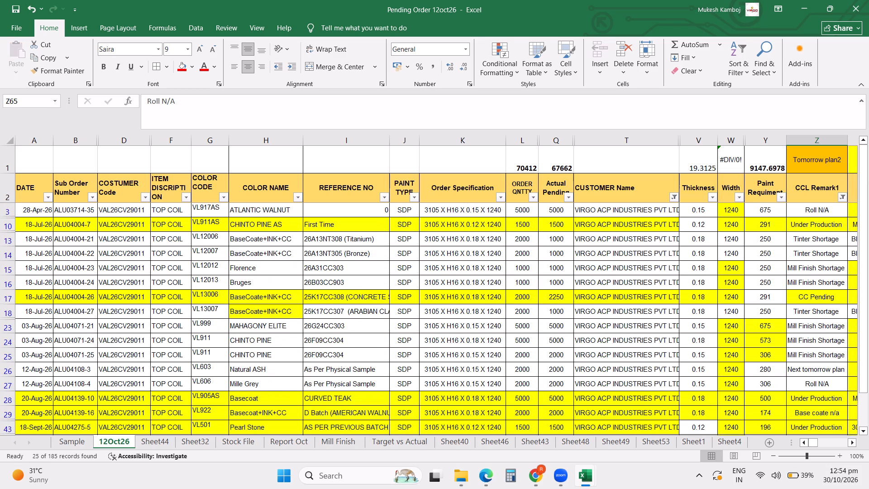
scroll(484, 300, up, 6)
click(626, 222)
key(Right)
key(Right)
key(Right)
key(Right)
key(Right)
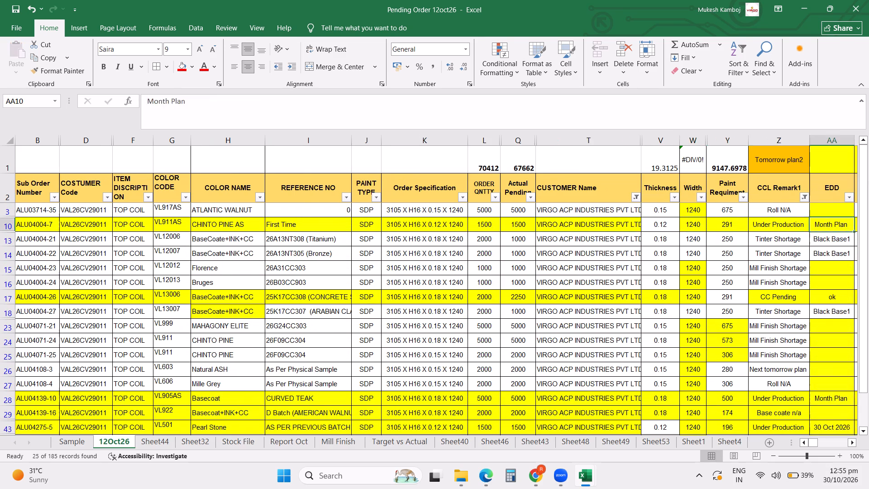
key(Right)
key(Right)
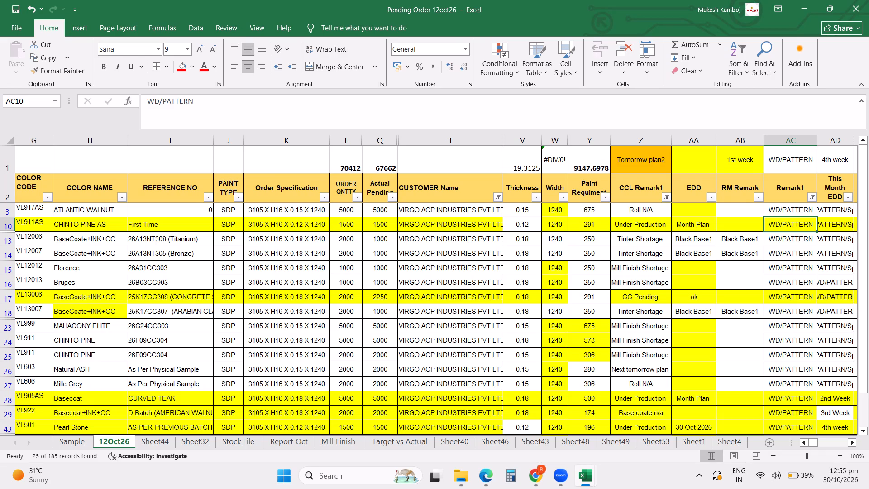
scroll(485, 230, up, 8)
click(468, 250)
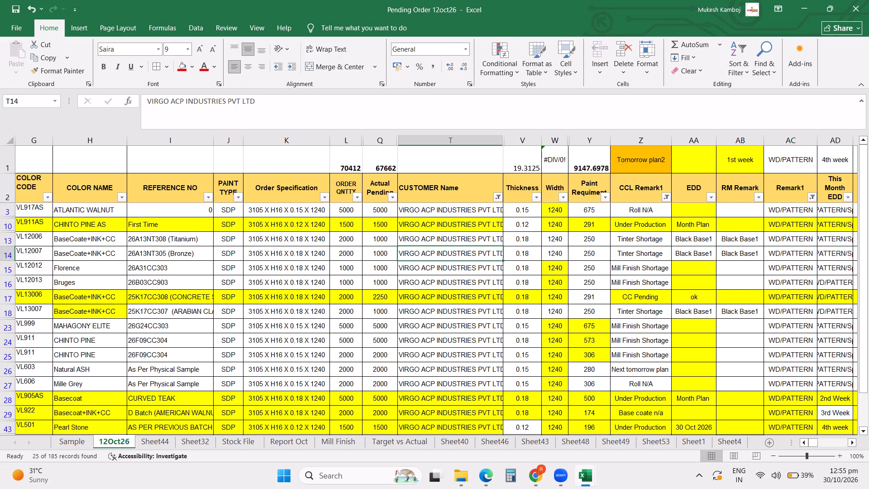
scroll(468, 250, down, 3)
scroll(468, 250, up, 3)
scroll(468, 250, down, 7)
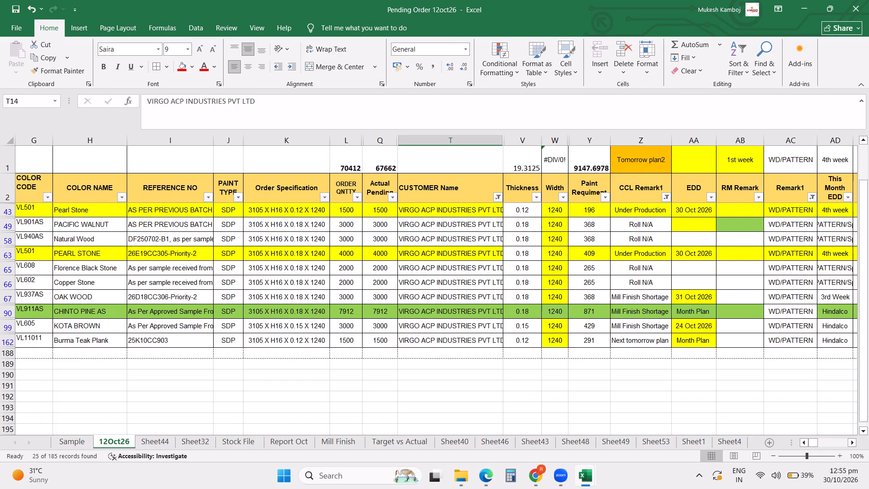
scroll(468, 250, up, 12)
scroll(468, 250, down, 12)
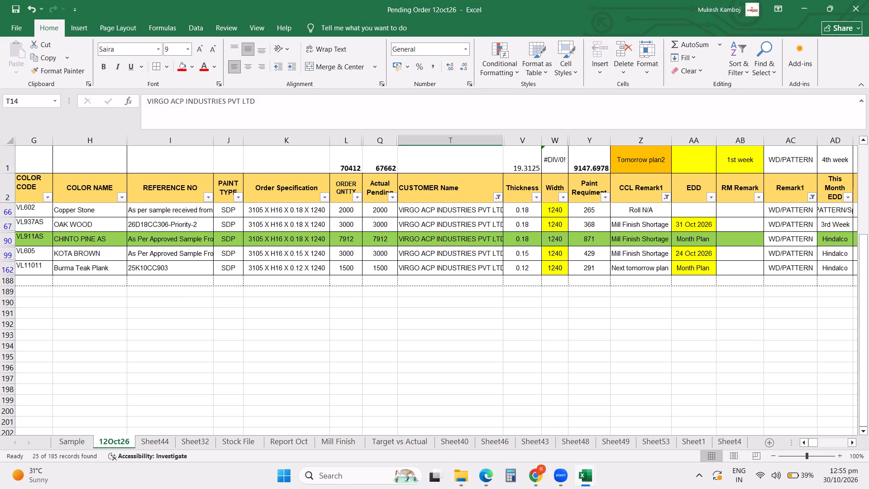
scroll(281, 325, up, 5)
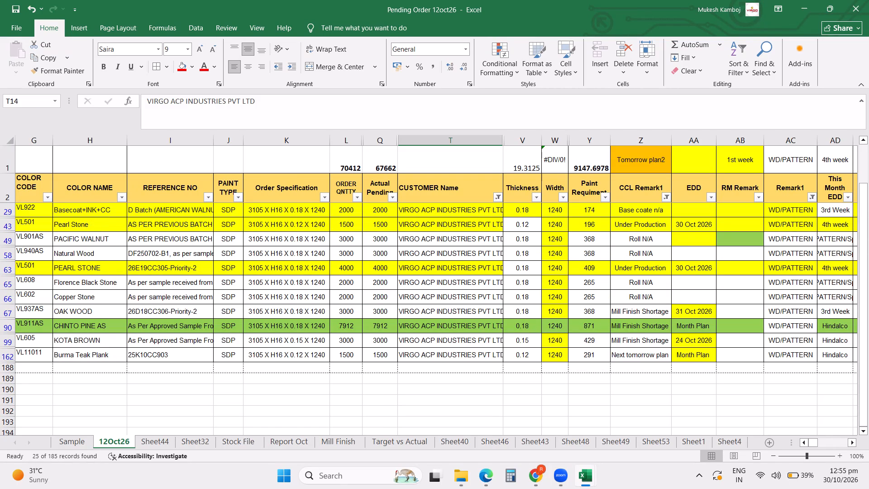
click(511, 416)
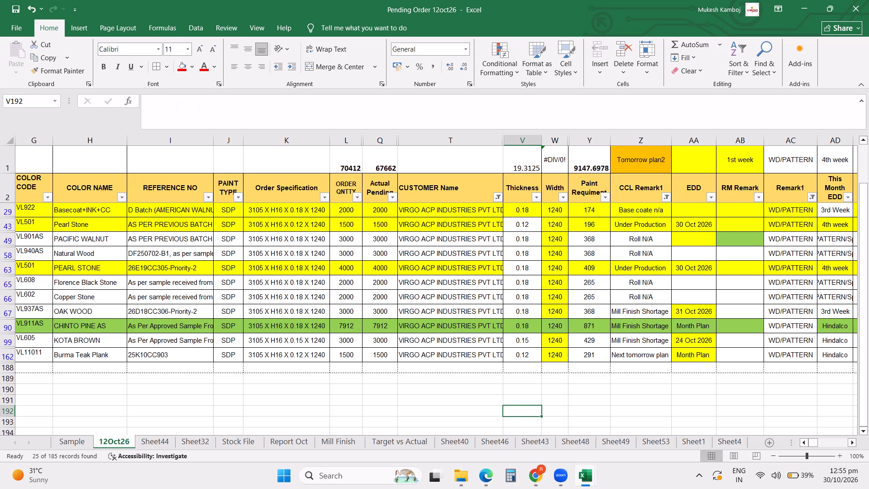
click(690, 329)
scroll(654, 328, up, 20)
scroll(654, 328, up, 4)
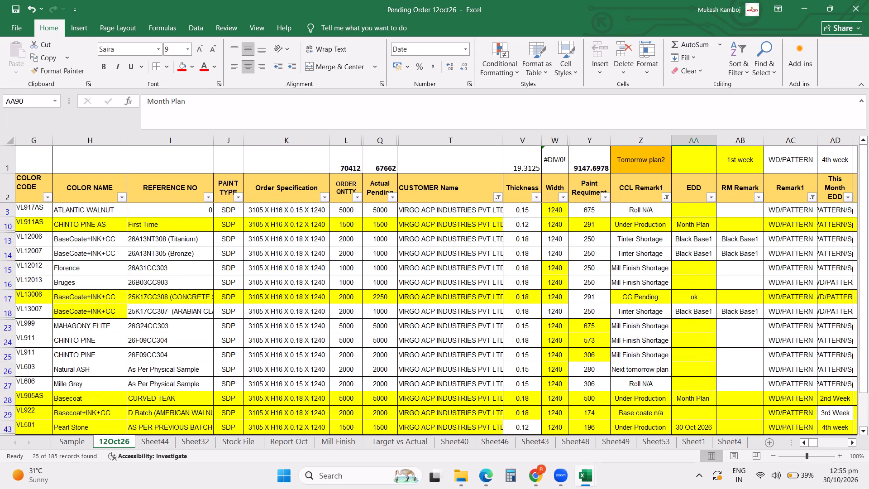
scroll(654, 328, up, 6)
click(593, 328)
scroll(593, 328, down, 5)
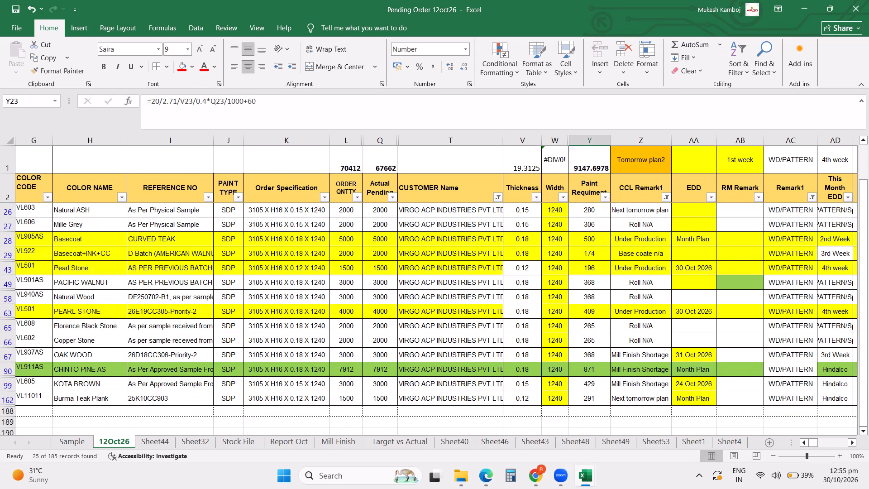
scroll(407, 318, up, 19)
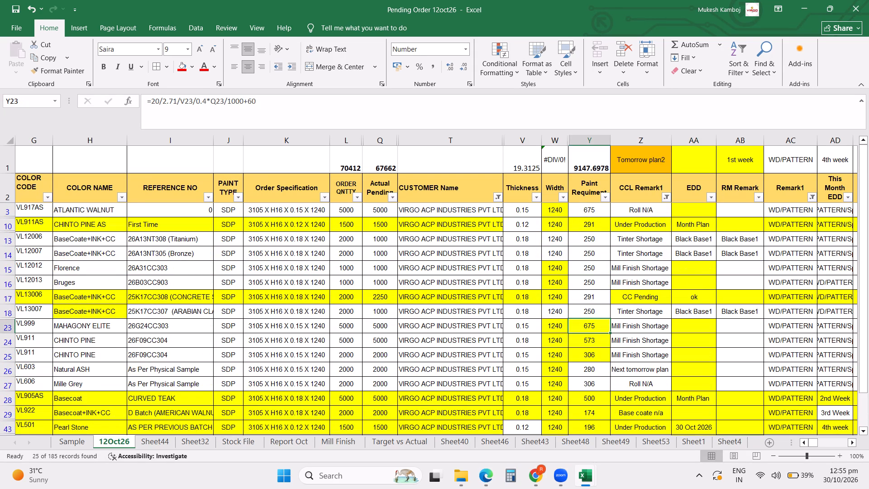
scroll(405, 318, up, 7)
scroll(413, 320, down, 3)
scroll(414, 320, up, 5)
scroll(488, 283, up, 20)
scroll(488, 283, up, 10)
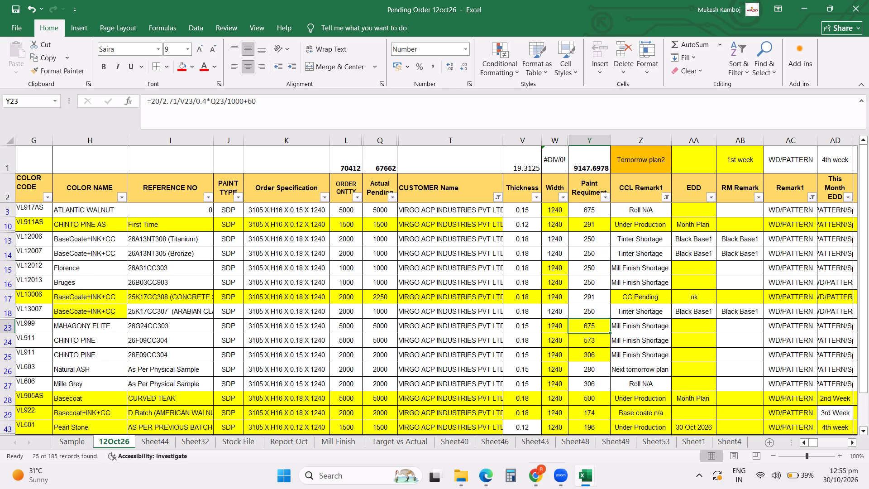
Filter CCL Remark1 to show only the Under Production orders.
click(658, 200)
click(662, 200)
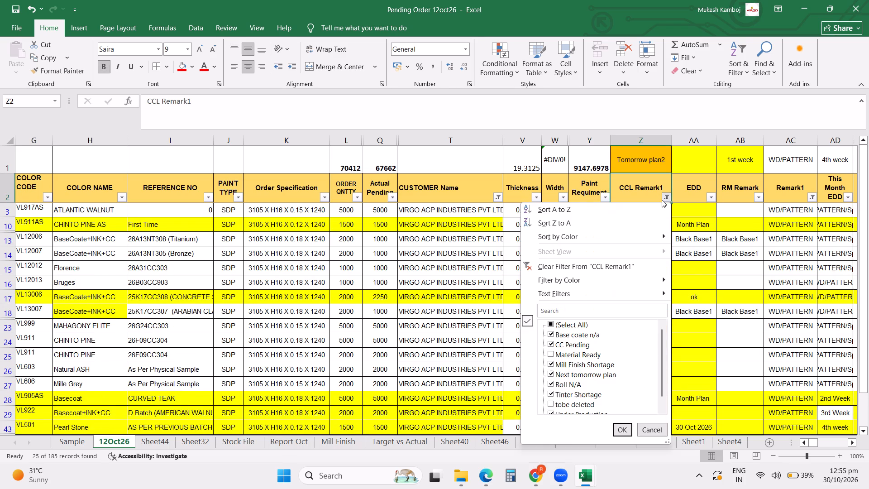
triple_click(563, 327)
scroll(569, 339, down, 6)
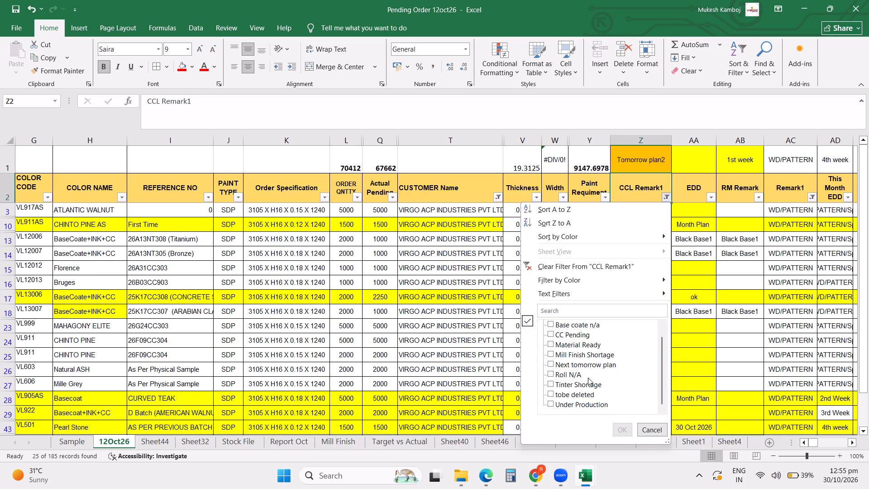
click(563, 404)
click(618, 430)
scroll(617, 364, up, 6)
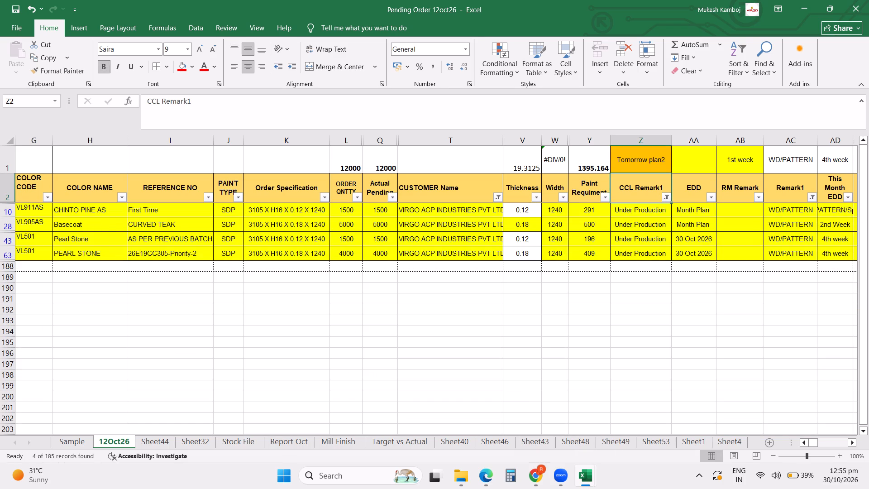
scroll(622, 343, up, 12)
Set the EDD of the CHINTO PINE AS order (VL911AS, row 10) to 1 Nov 2026.
click(692, 208)
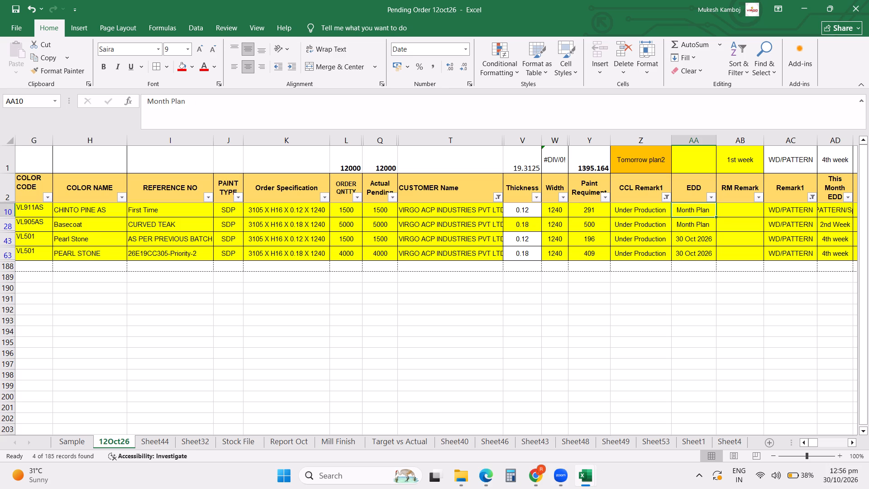
text(01)
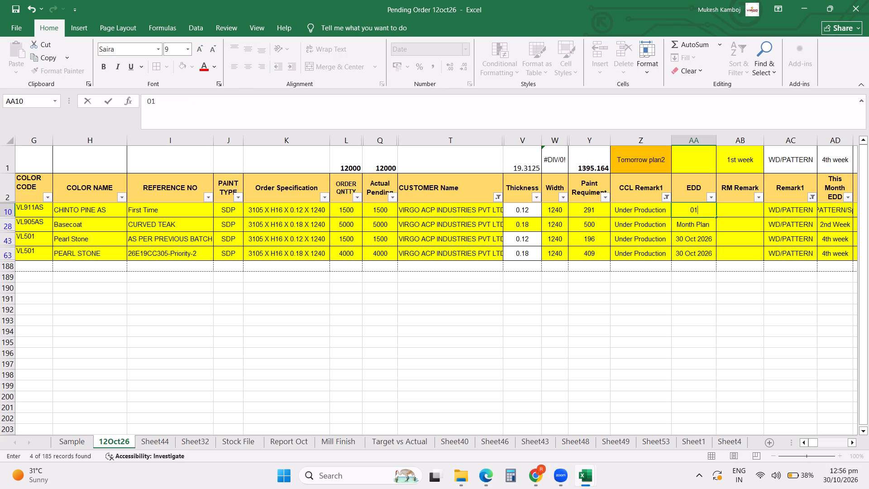
text(No)
key(v)
text(26)
key(Return)
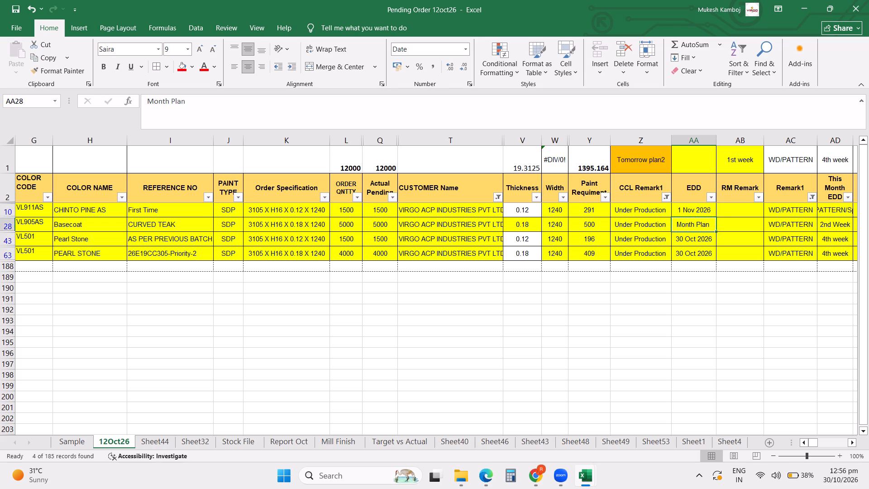
Clear the filters on CCL Remark1, CUSTOMER Name and Remark1 to show the full order list.
click(668, 197)
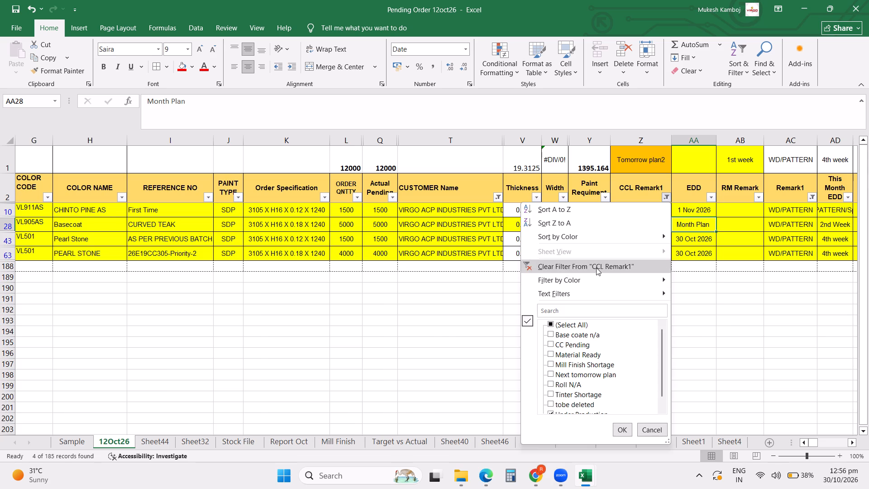
click(596, 268)
click(499, 197)
click(422, 261)
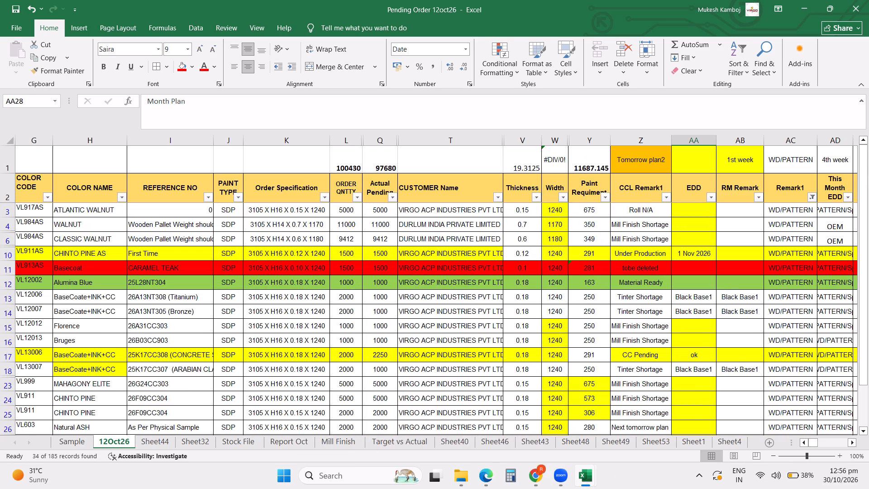
click(380, 225)
click(516, 241)
key(ctrl+Down)
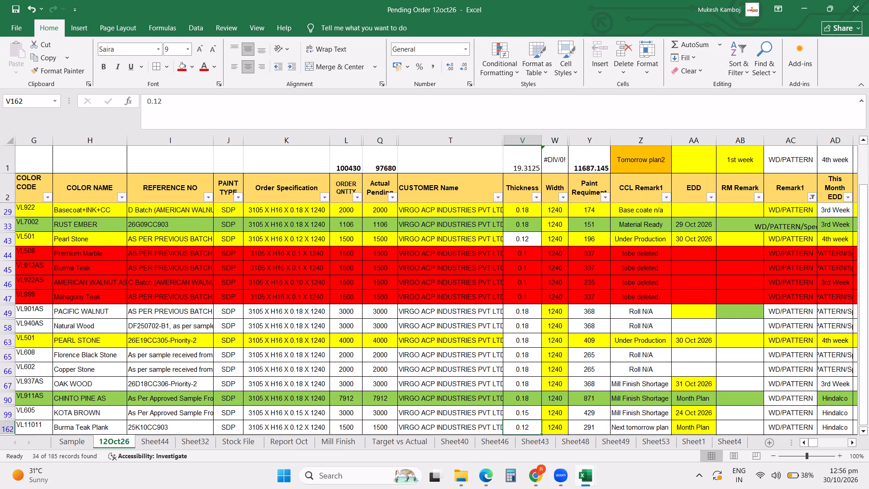
click(809, 198)
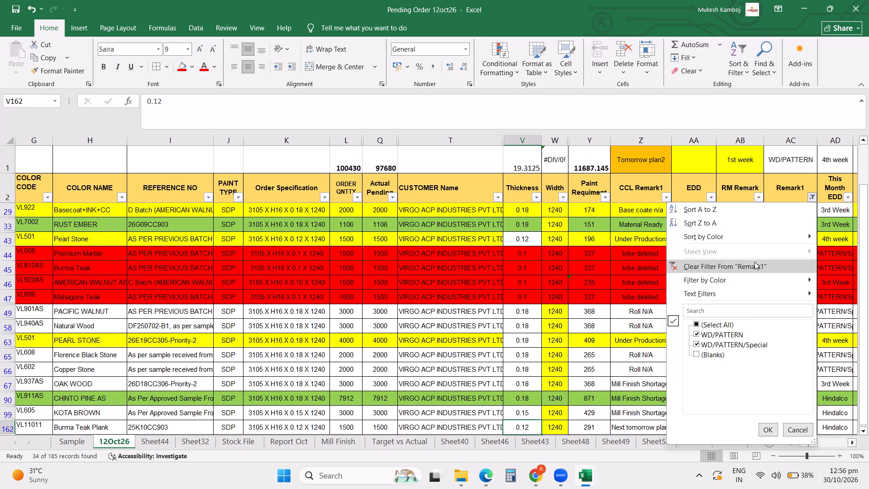
click(598, 262)
scroll(613, 305, down, 8)
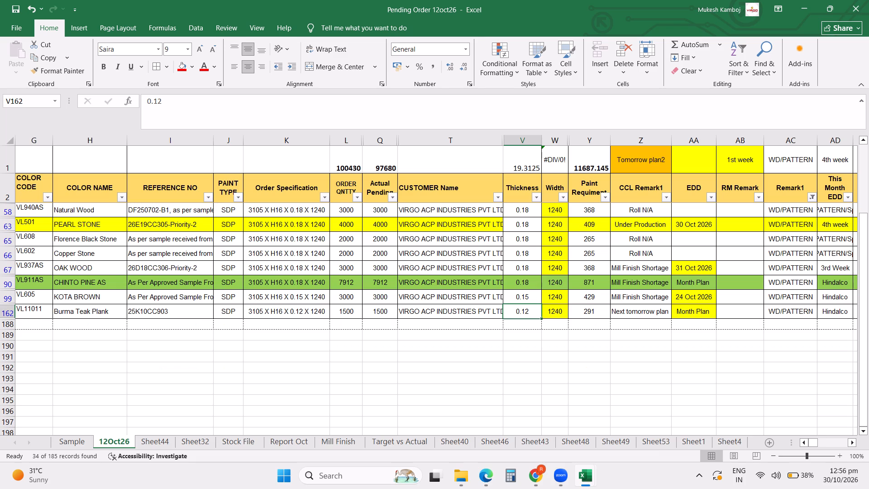
scroll(634, 351, up, 1)
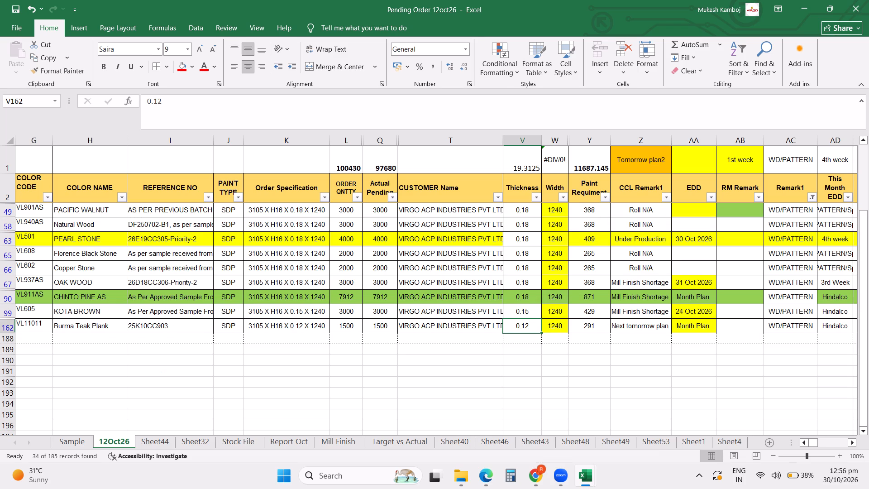
click(810, 197)
click(740, 260)
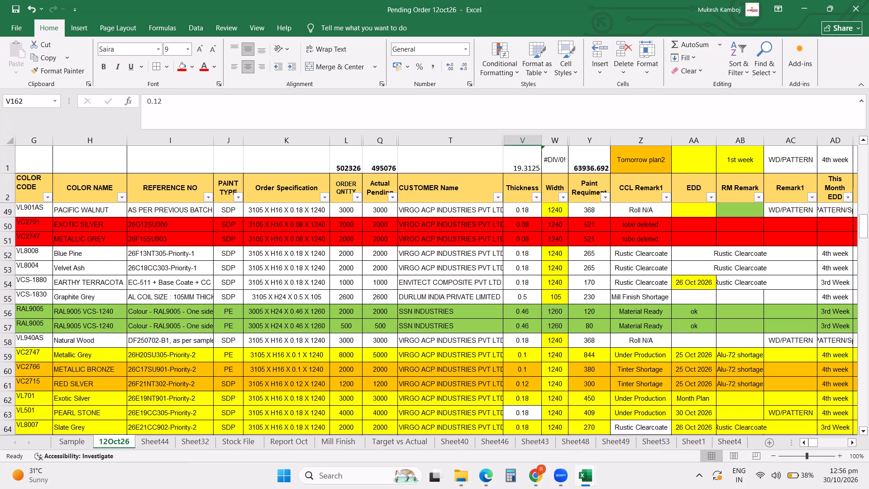
Copy the WD/PATTERN Remark1 from the Burma Teak Plank order (row 162) to the METRO PANELS Pearl Stone order (VL-501, row 179).
click(771, 278)
key(ctrl+Down)
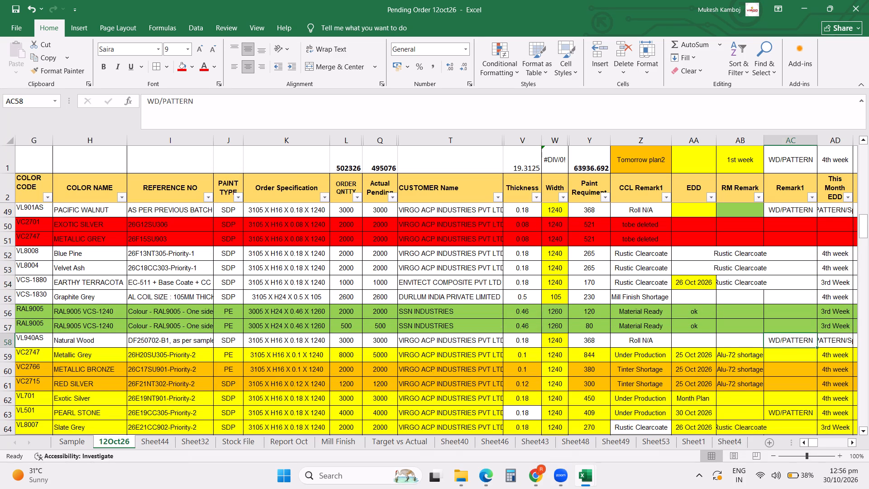
key(Left)
key(Left)
key(Left)
key(Left)
key(Left)
key(Left)
key(Left)
key(ctrl+Down)
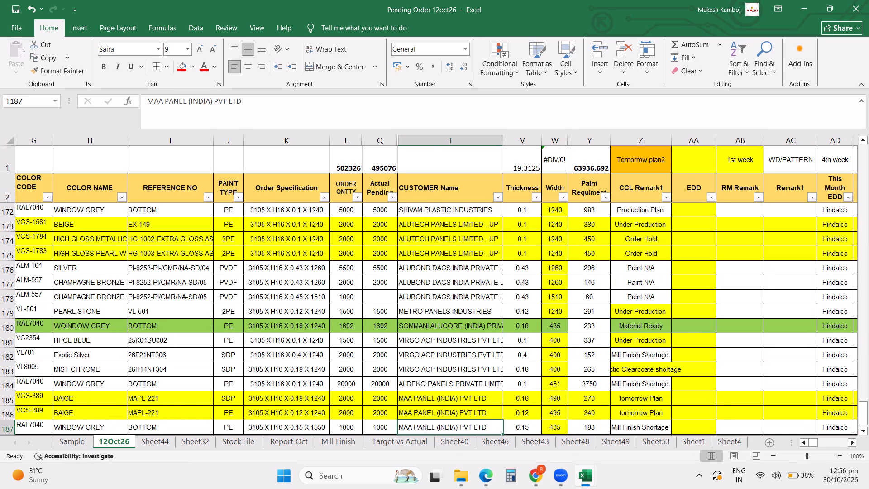
scroll(822, 264, up, 4)
click(794, 240)
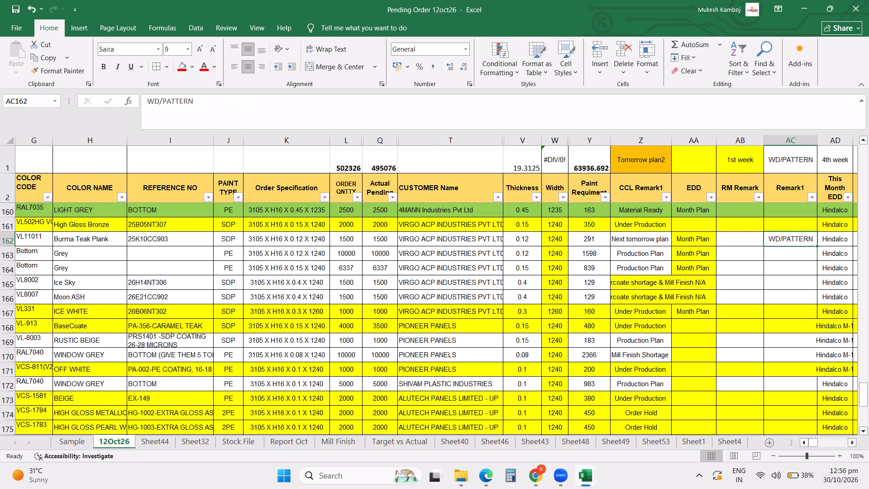
key(ctrl+c)
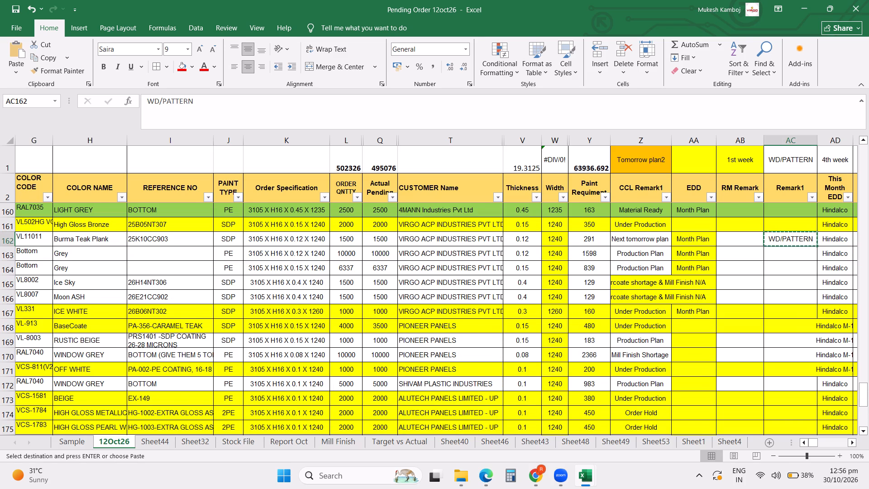
scroll(768, 333, down, 2)
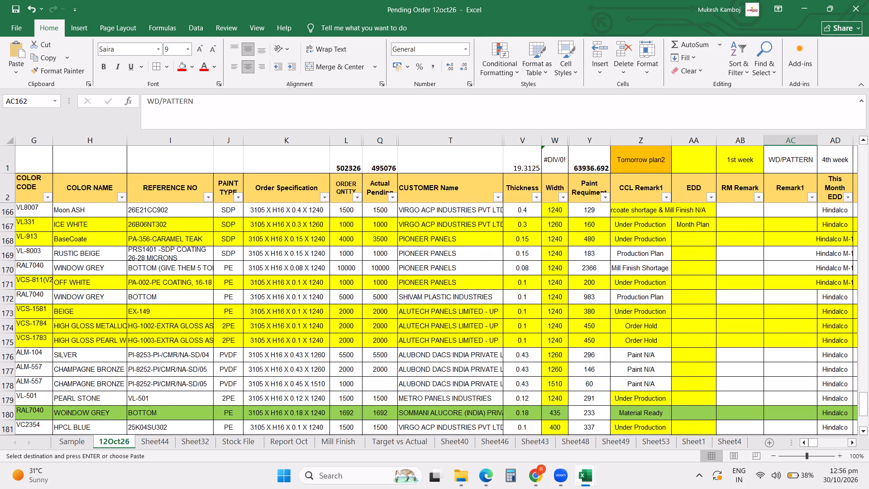
scroll(768, 333, down, 1)
click(779, 351)
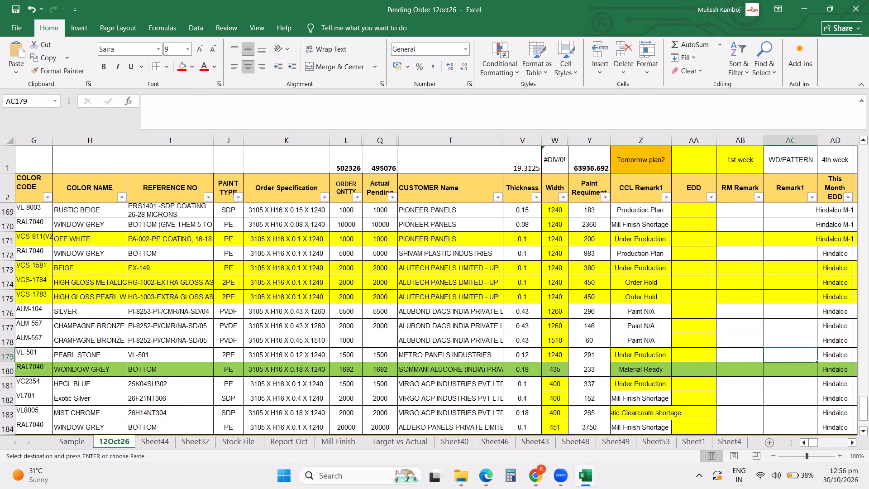
key(ctrl+v)
scroll(779, 351, down, 1)
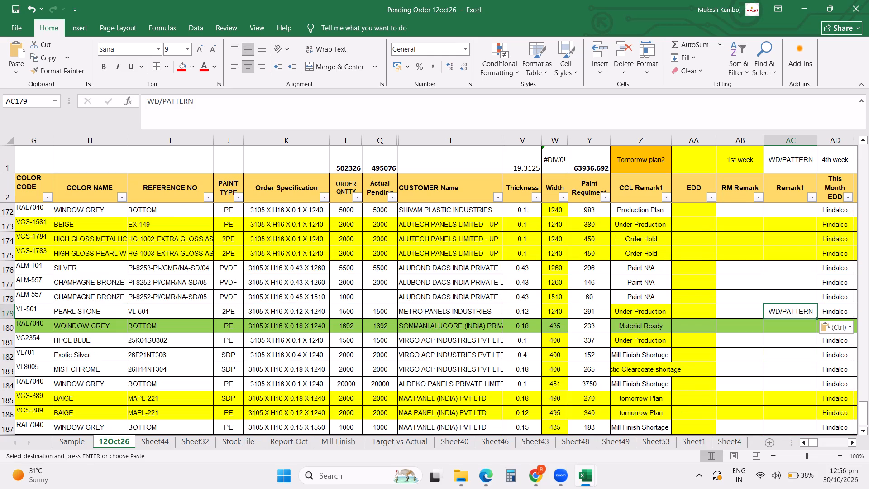
scroll(779, 351, down, 1)
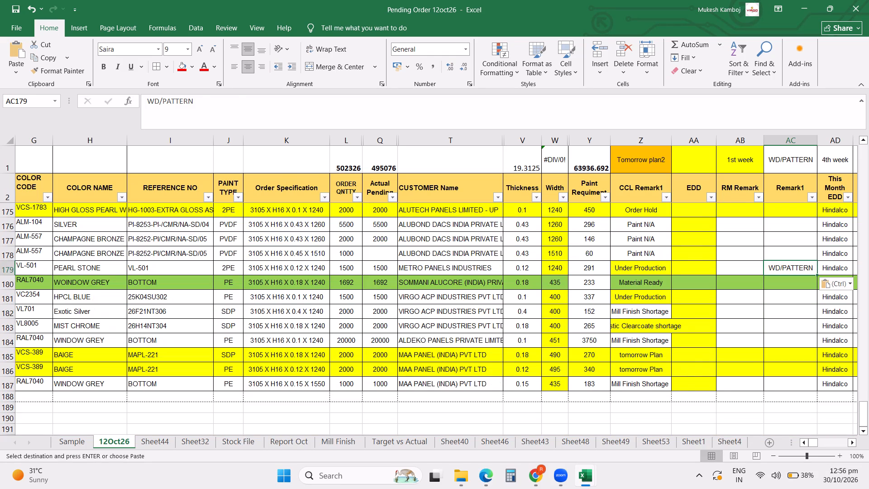
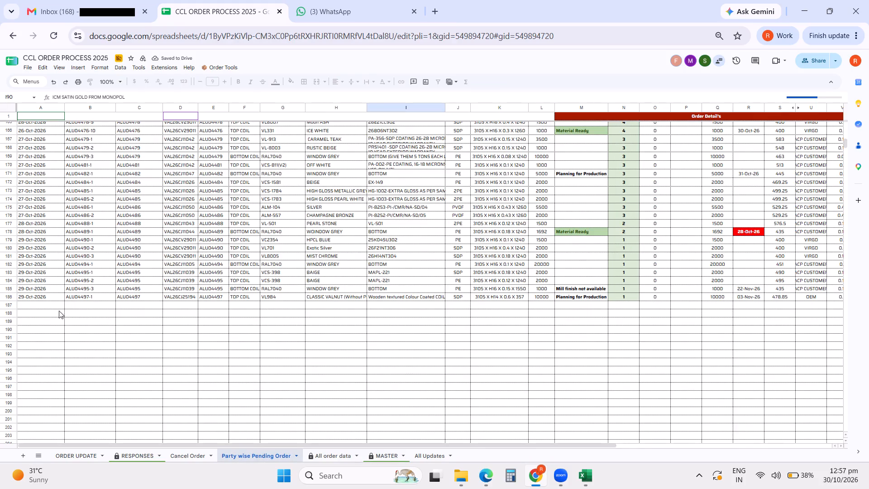
Replace the colour codes of the two MAA PANEL BAIGE orders (rows 185–186) with VCS-398 copied from the CCL ORDER PROCESS 2025 sheet.
click(583, 477)
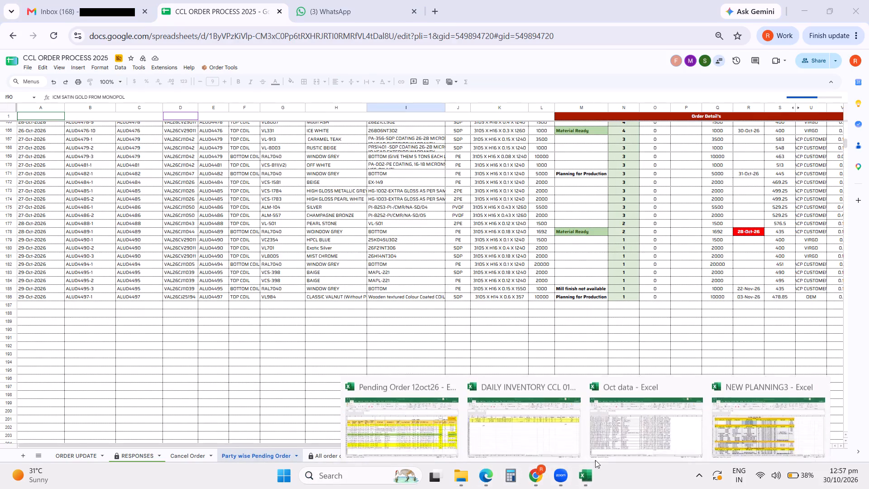
click(165, 356)
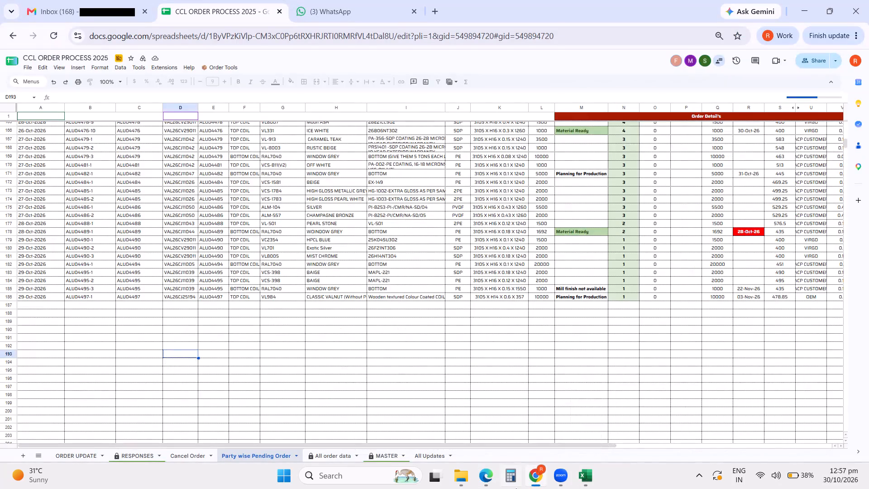
click(584, 479)
click(312, 334)
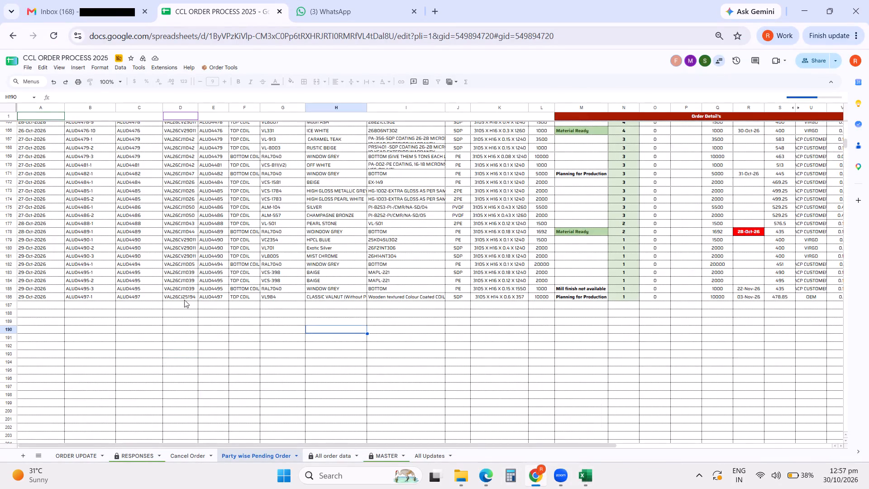
drag(11, 273, 12, 295)
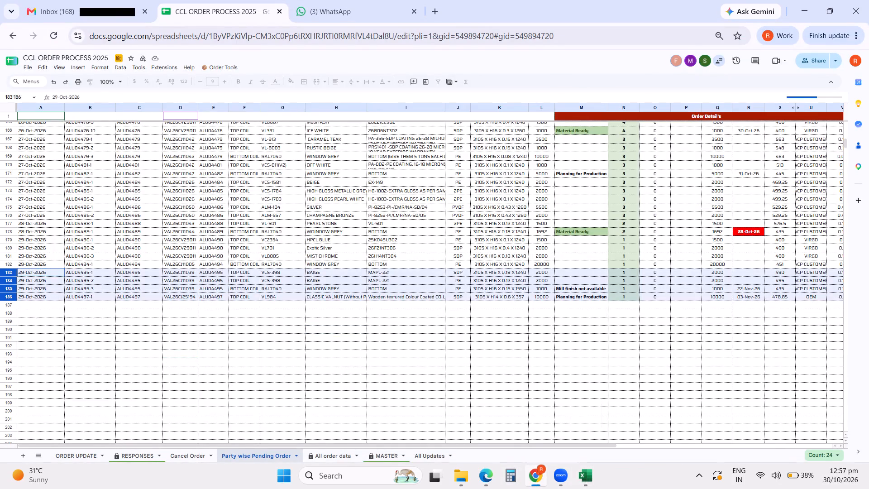
drag(12, 295, 12, 295)
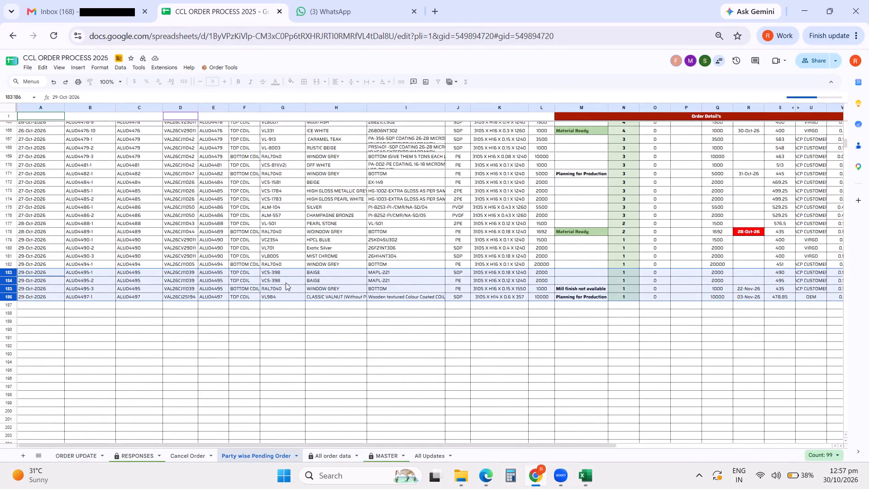
drag(280, 273, 280, 279)
key(ctrl+c)
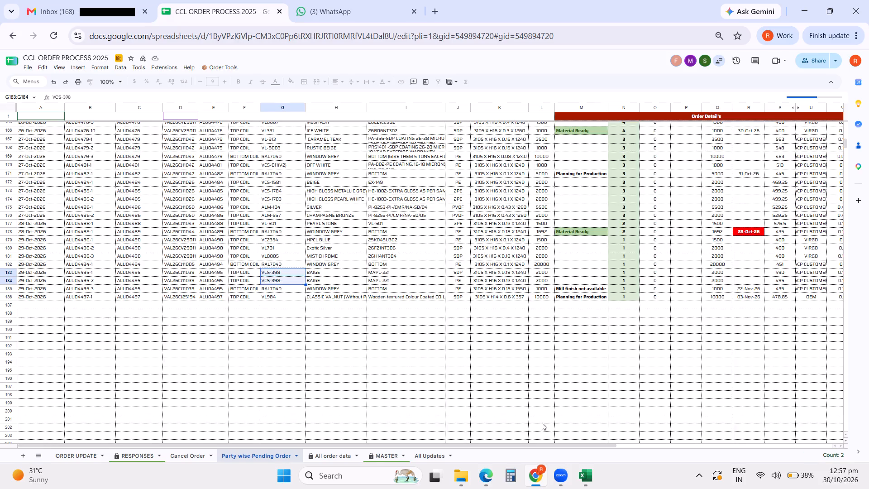
click(585, 479)
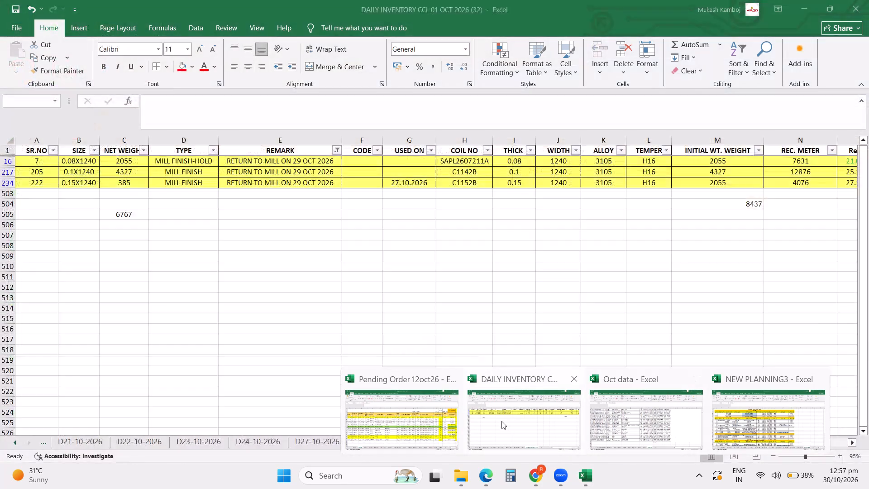
click(444, 417)
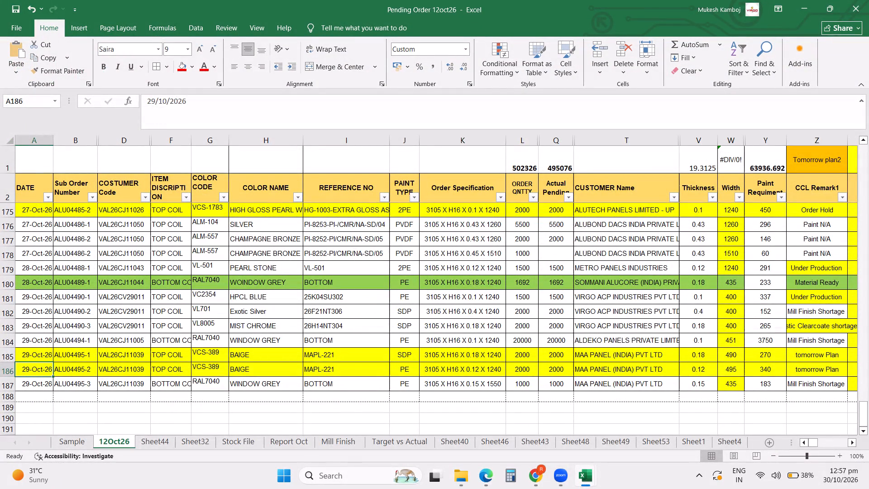
click(213, 353)
key(ctrl+v)
click(302, 445)
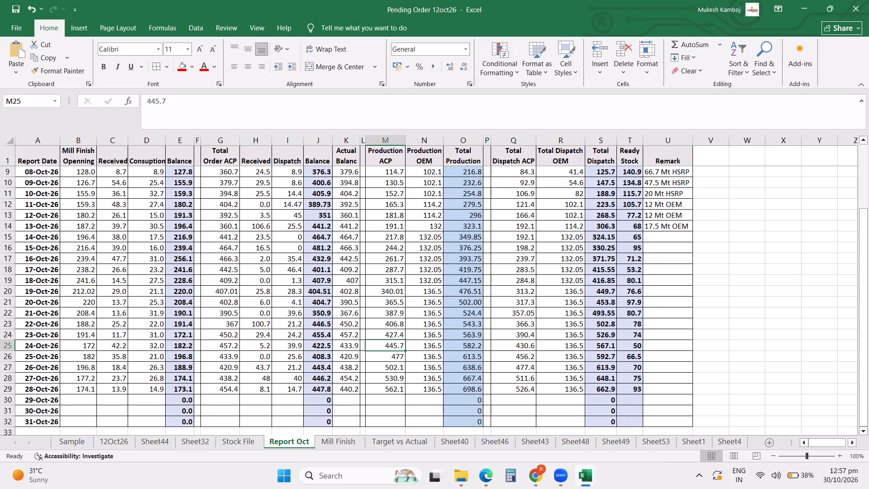
click(111, 439)
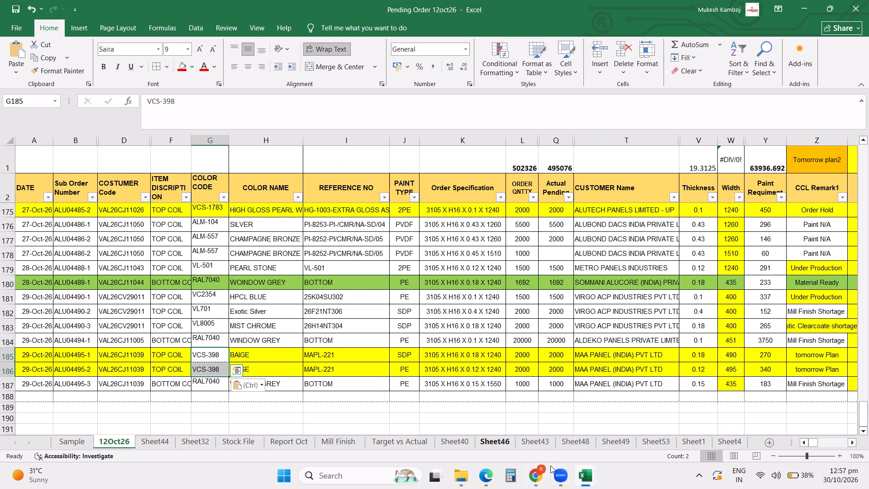
click(584, 475)
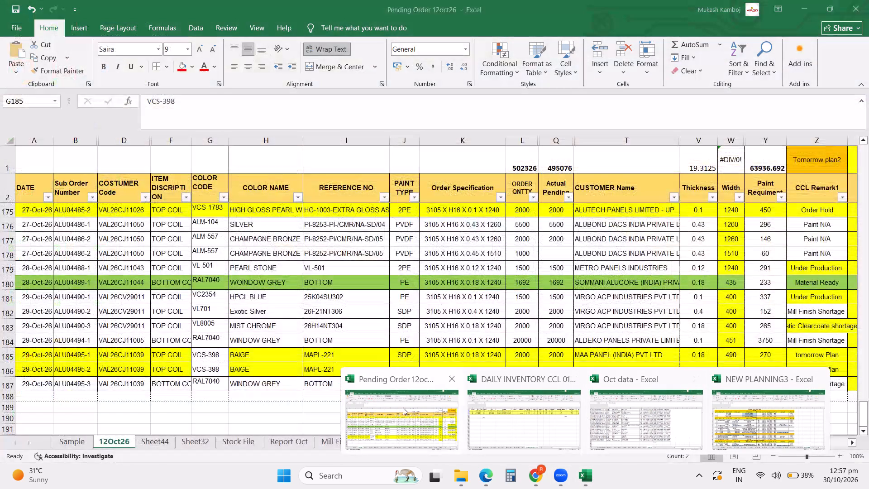
click(403, 407)
click(406, 403)
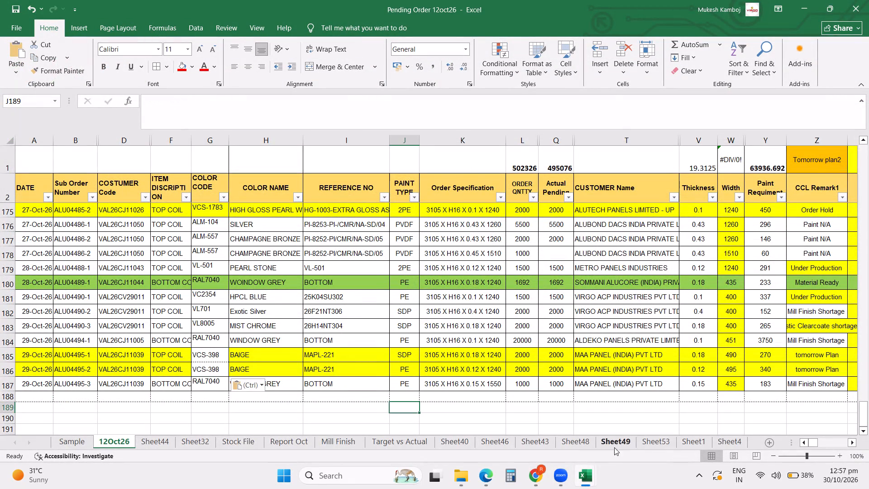
click(587, 477)
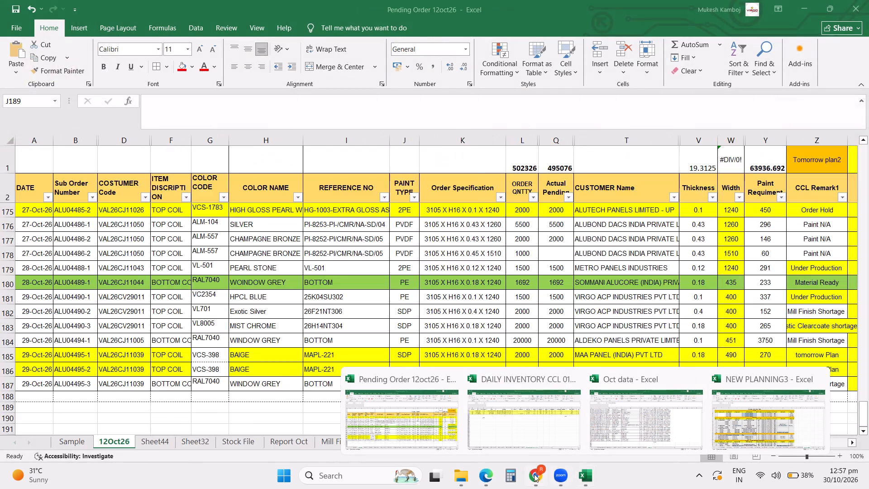
click(534, 475)
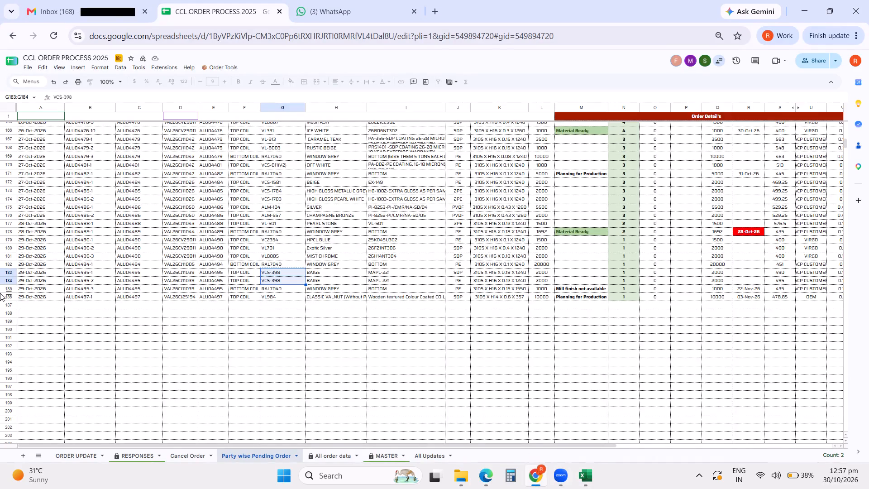
click(5, 295)
key(ctrl+c)
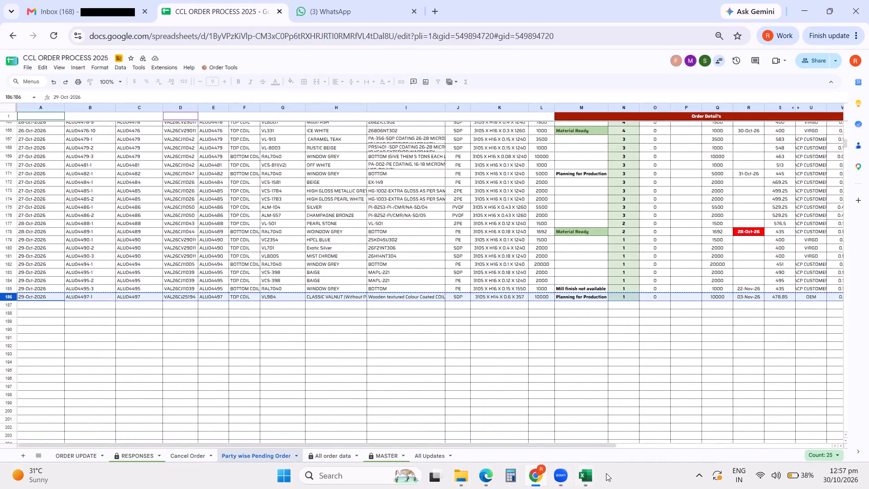
click(587, 474)
click(445, 418)
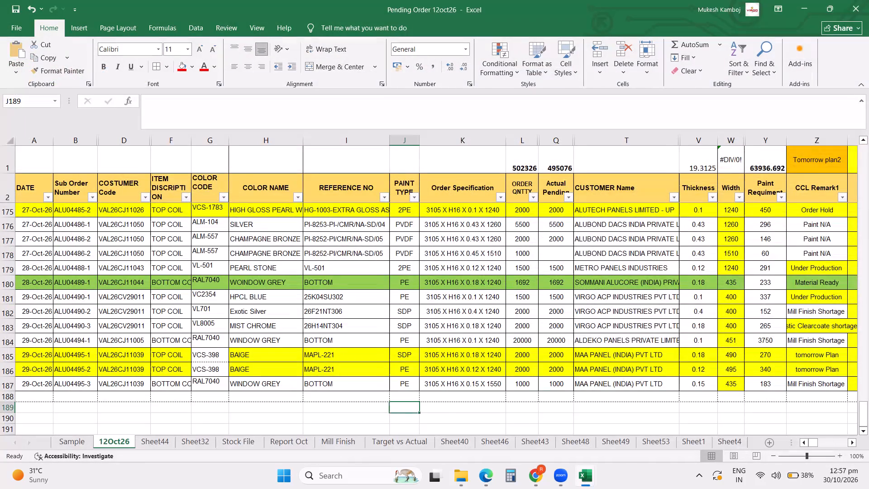
click(8, 397)
key(ctrl+v)
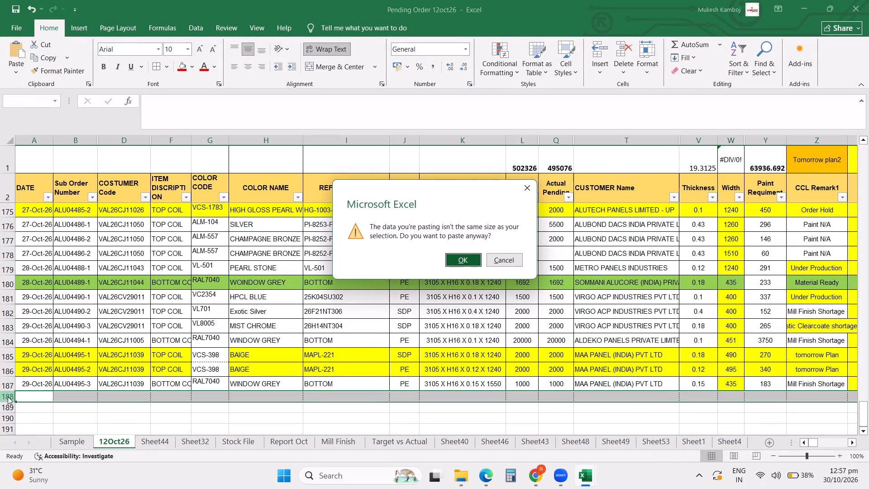
click(470, 258)
click(345, 395)
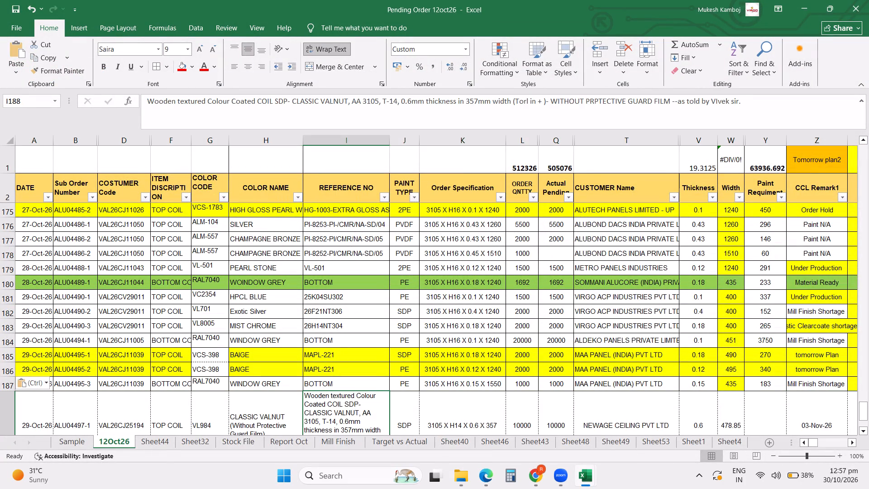
Apply the formatting of row 187 to the newly added ALU04497-1 order in row 188 with Format Painter.
click(6, 381)
click(63, 68)
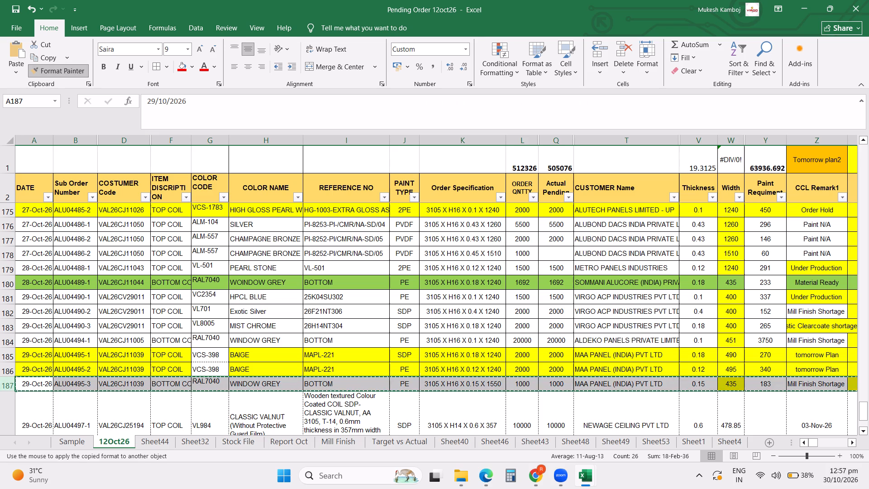
click(8, 398)
click(193, 396)
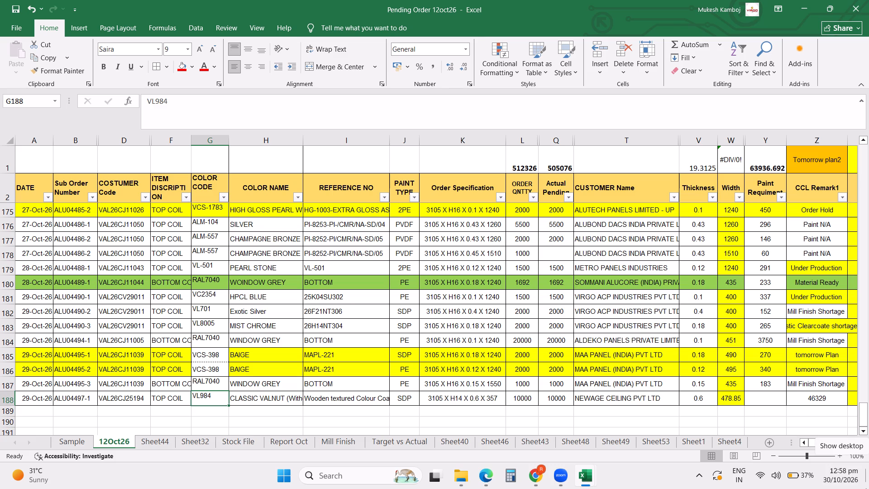
Copy the WD/PATTERN Remark1 from the METRO PANELS order (row 179) to the NEWAGE CEILING order (row 188).
click(762, 397)
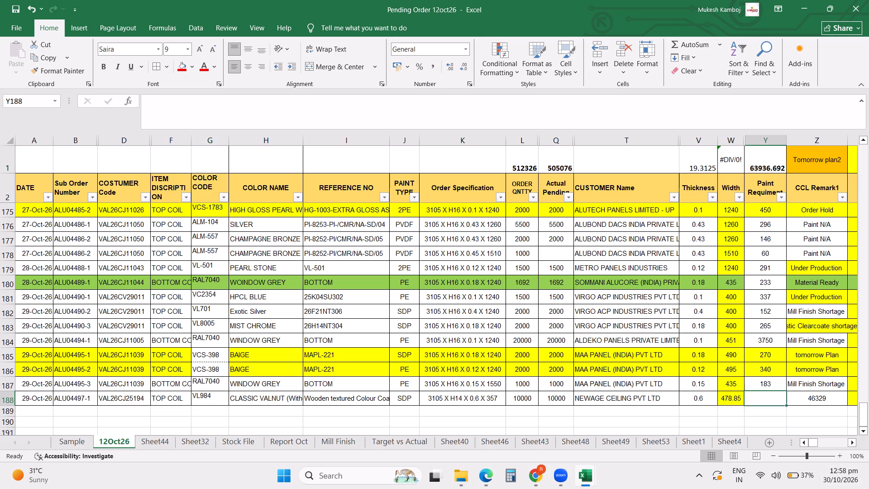
key(Right)
key(Right)
key(Right)
key(Right)
key(Right)
key(Right)
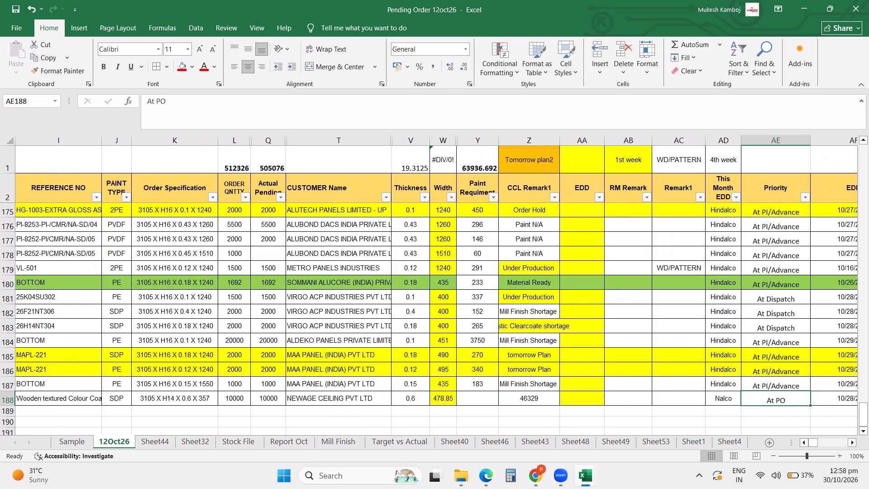
click(671, 266)
key(ctrl+c)
click(670, 398)
key(ctrl+v)
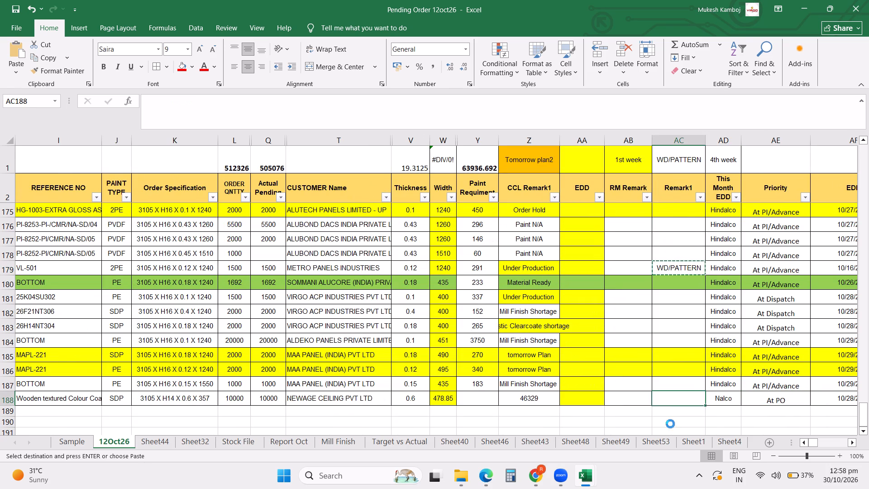
click(628, 399)
click(603, 398)
click(589, 393)
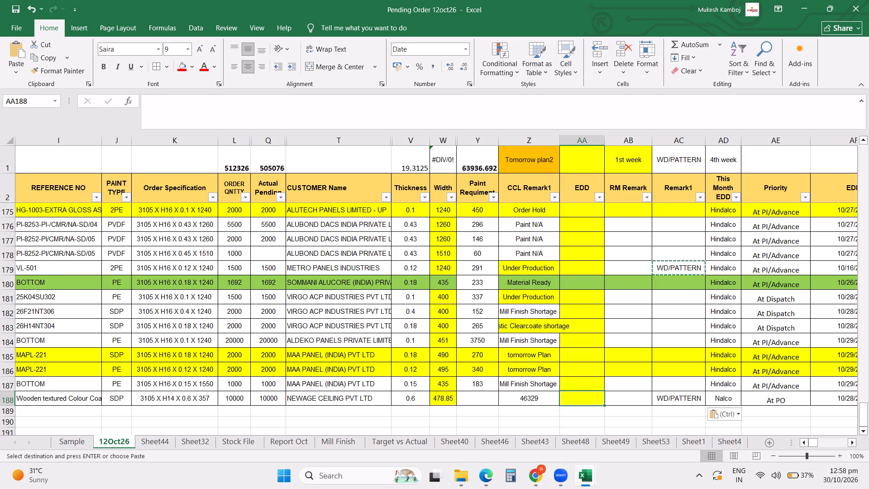
Filter Remark1 to exclude blanks, leaving only the WD/PATTERN and WD/PATTERN/Special orders.
scroll(433, 347, up, 20)
scroll(433, 347, up, 16)
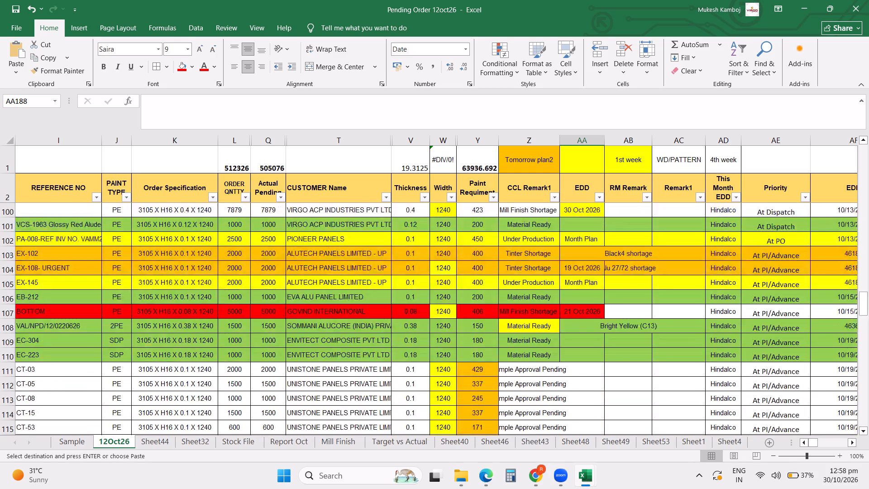
scroll(487, 319, up, 20)
scroll(487, 319, up, 20)
scroll(487, 319, up, 10)
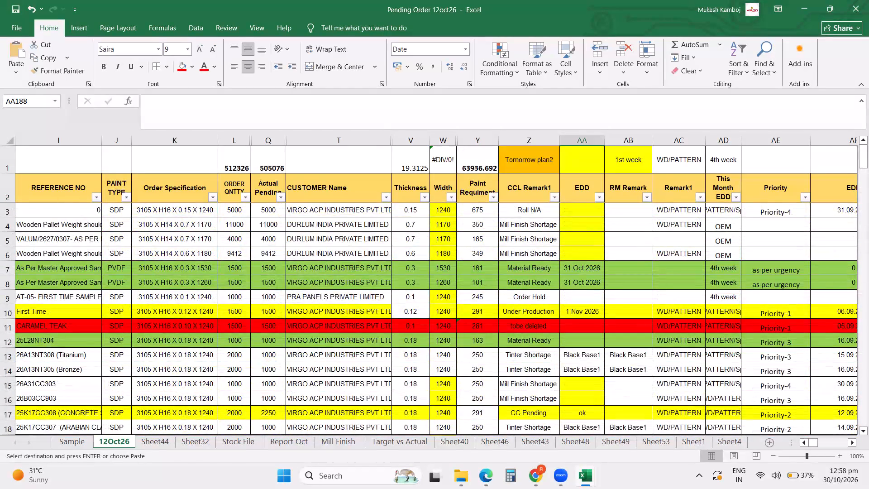
click(701, 197)
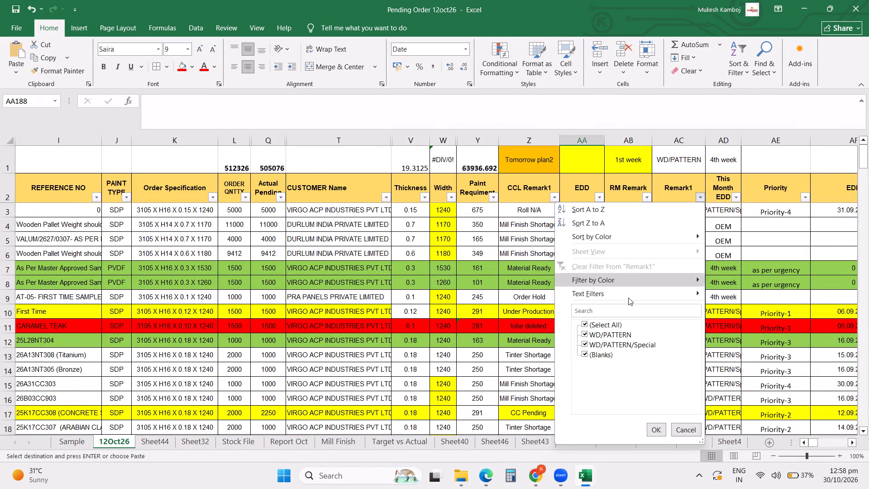
click(596, 321)
double_click(596, 321)
click(591, 352)
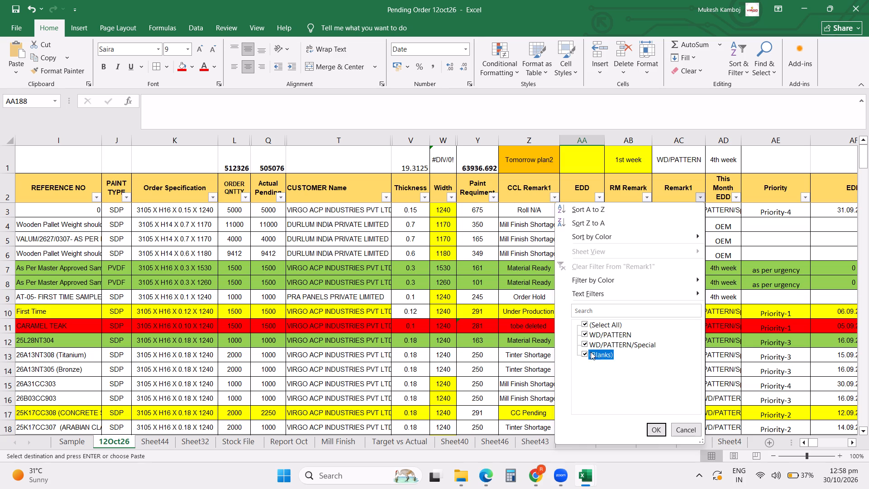
click(650, 429)
scroll(165, 271, up, 13)
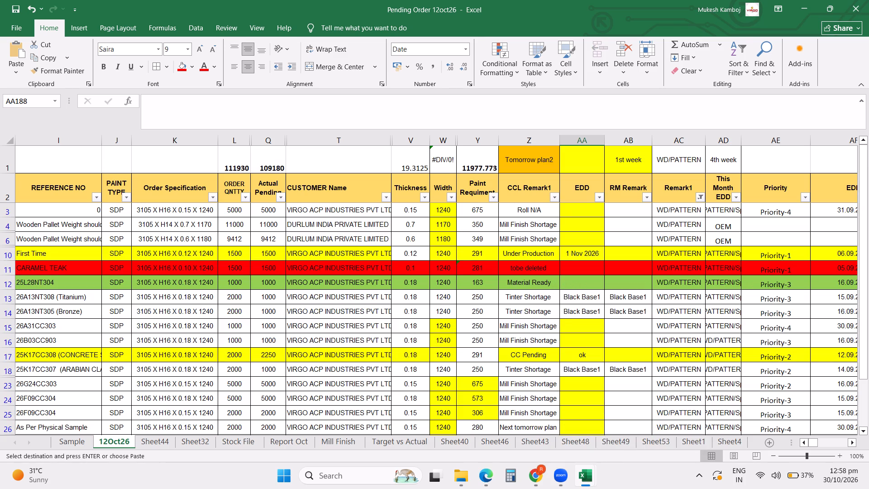
Filter CCL Remark1 to exclude the Material Ready orders and look through the remaining WD/PATTERN orders.
click(554, 197)
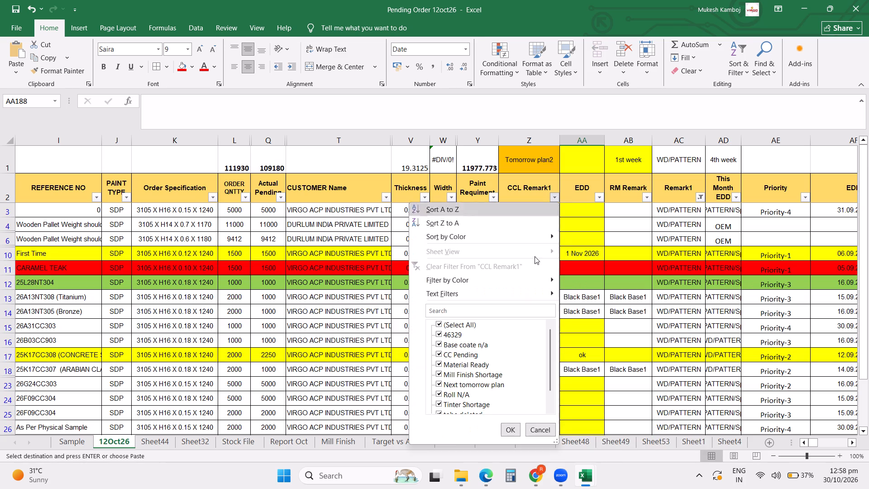
scroll(471, 379, down, 1)
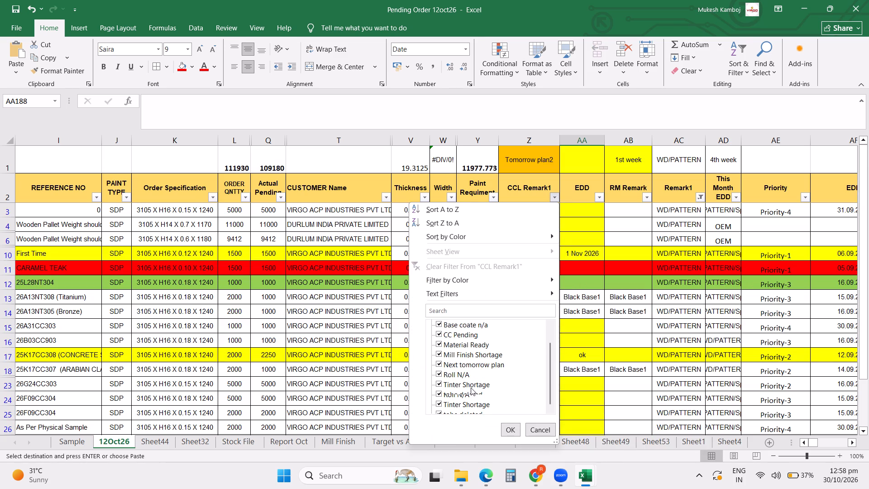
scroll(471, 388, down, 2)
scroll(465, 381, up, 1)
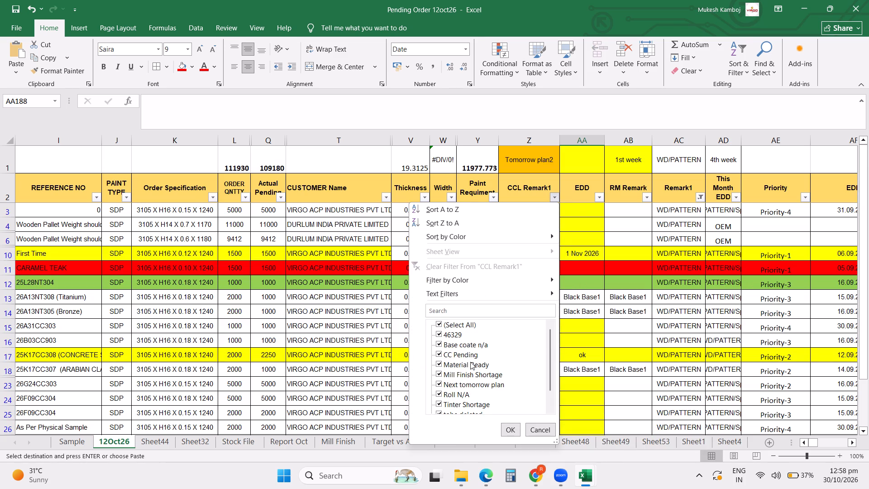
click(469, 362)
click(511, 427)
scroll(346, 308, up, 6)
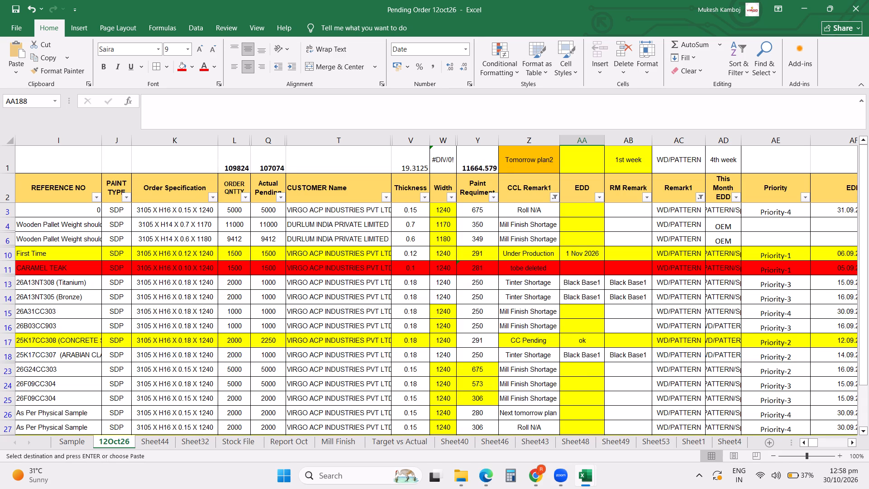
scroll(606, 254, down, 15)
scroll(602, 257, up, 4)
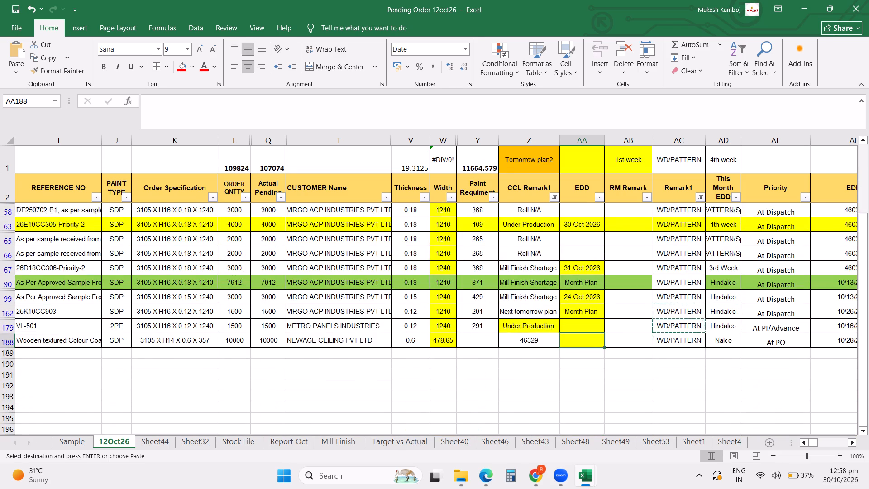
scroll(602, 257, up, 20)
scroll(602, 257, up, 20)
scroll(602, 257, up, 2)
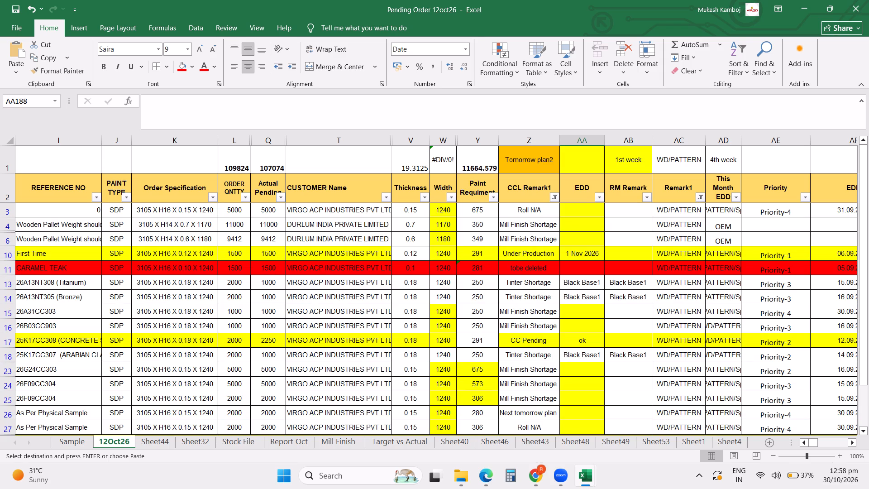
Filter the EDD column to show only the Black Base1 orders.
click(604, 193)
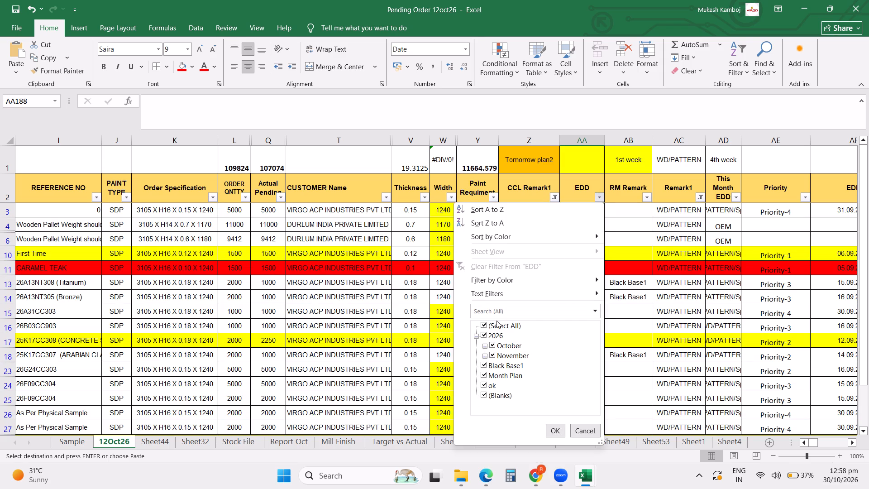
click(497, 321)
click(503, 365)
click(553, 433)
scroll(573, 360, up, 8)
Change the EDD filter to exclude blanks, leaving only the orders with an EDD entry.
click(599, 196)
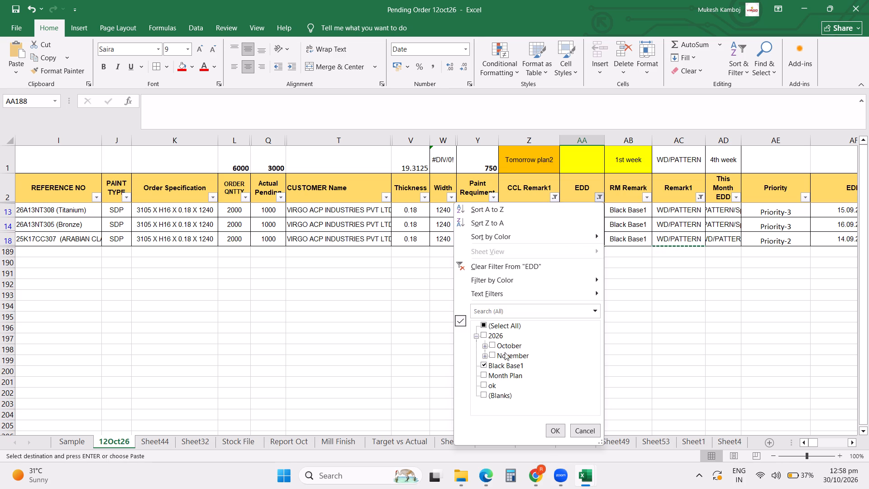
triple_click(485, 326)
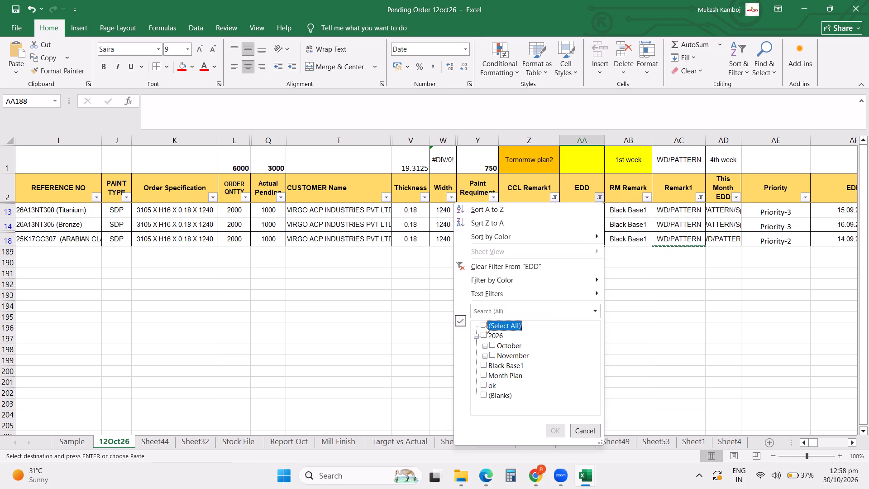
click(489, 327)
click(488, 394)
click(558, 430)
scroll(559, 288, up, 12)
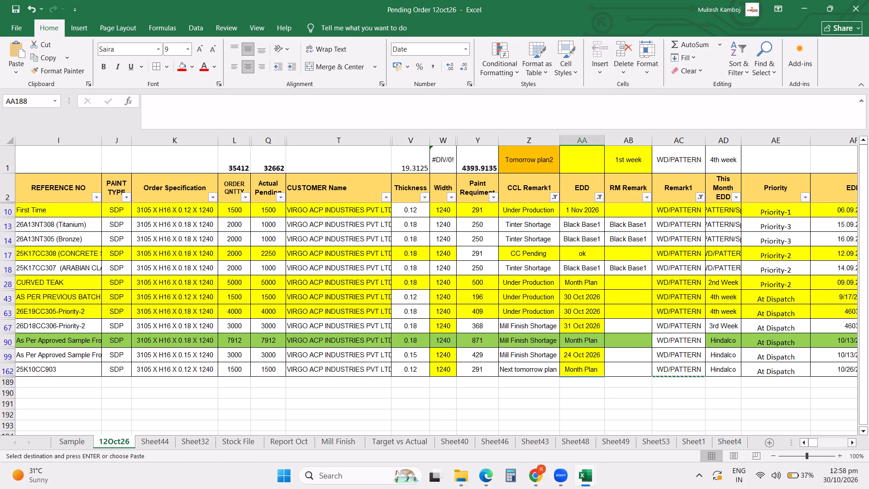
scroll(563, 269, up, 6)
Delete the EDD entries of the filtered orders from row 13 through row 162, keeping the row 10 date.
drag(580, 213, 583, 365)
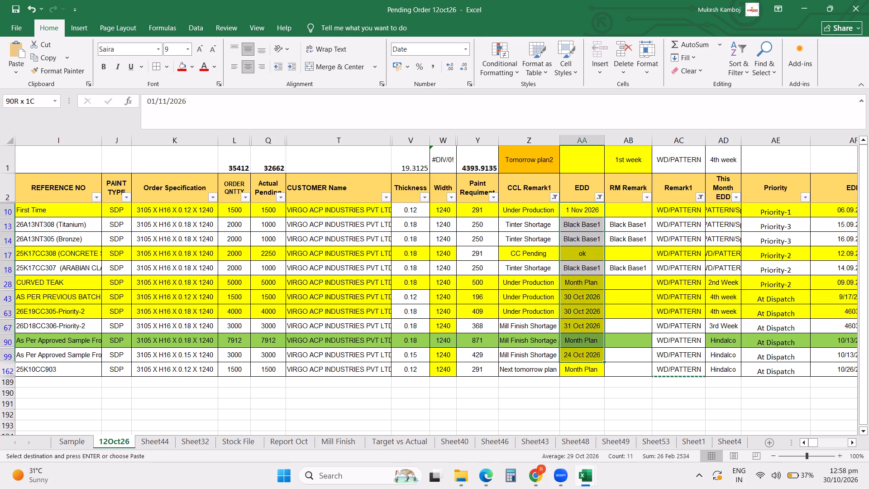
drag(583, 365, 583, 369)
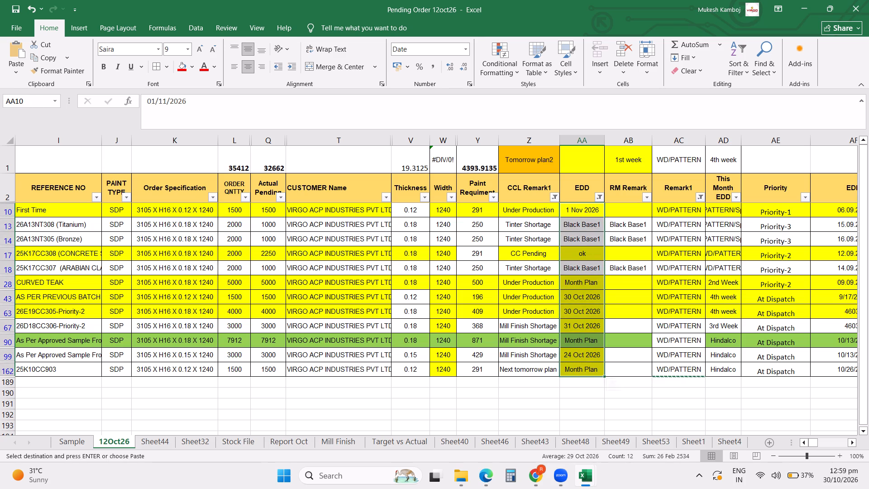
drag(578, 220, 573, 368)
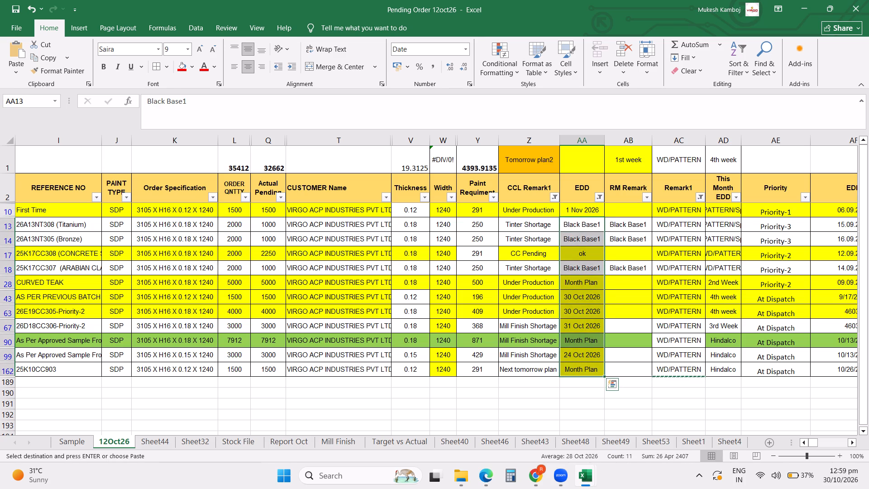
key(Delete)
click(587, 294)
scroll(587, 279, up, 4)
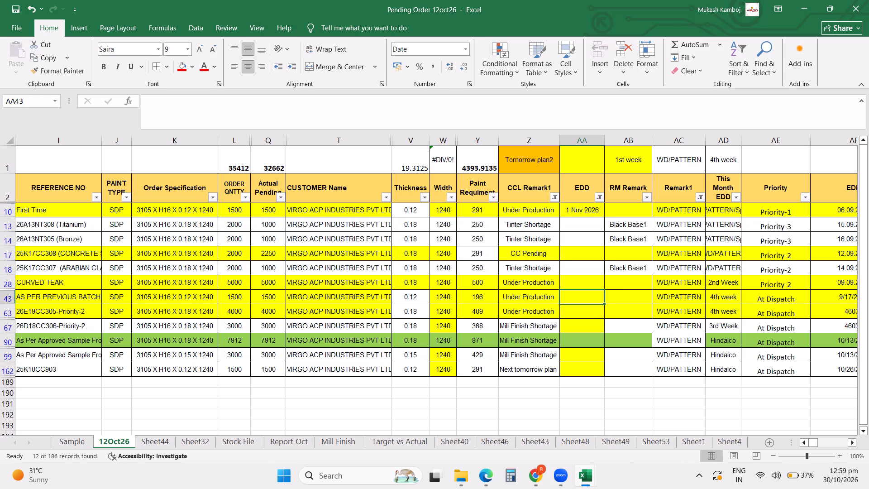
scroll(591, 277, up, 5)
Clear the filters from the EDD and CCL Remark1 columns.
click(601, 199)
click(527, 268)
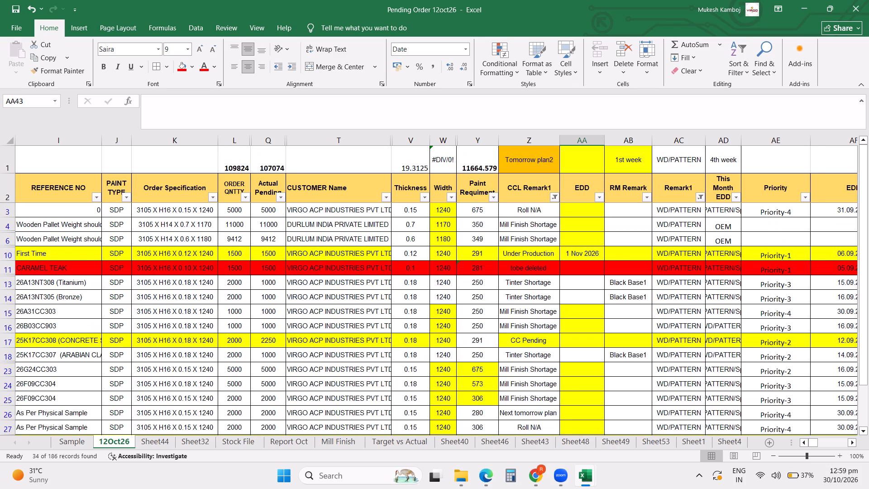
click(554, 197)
click(486, 268)
click(587, 274)
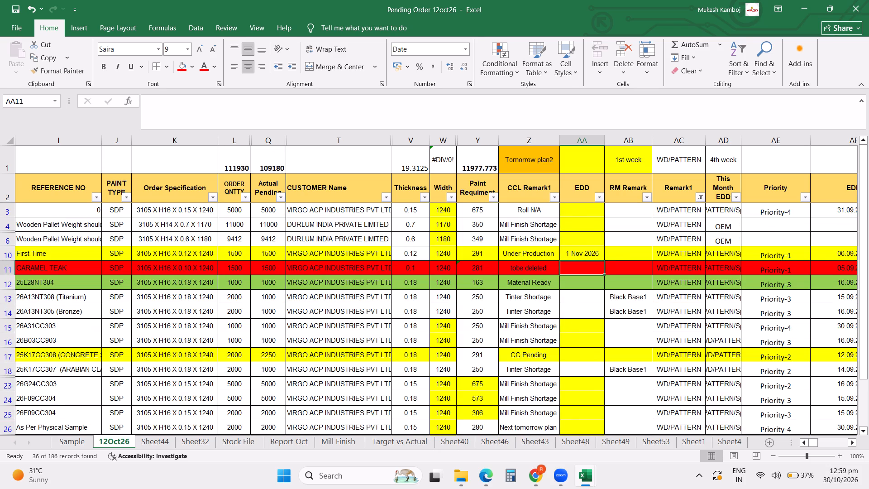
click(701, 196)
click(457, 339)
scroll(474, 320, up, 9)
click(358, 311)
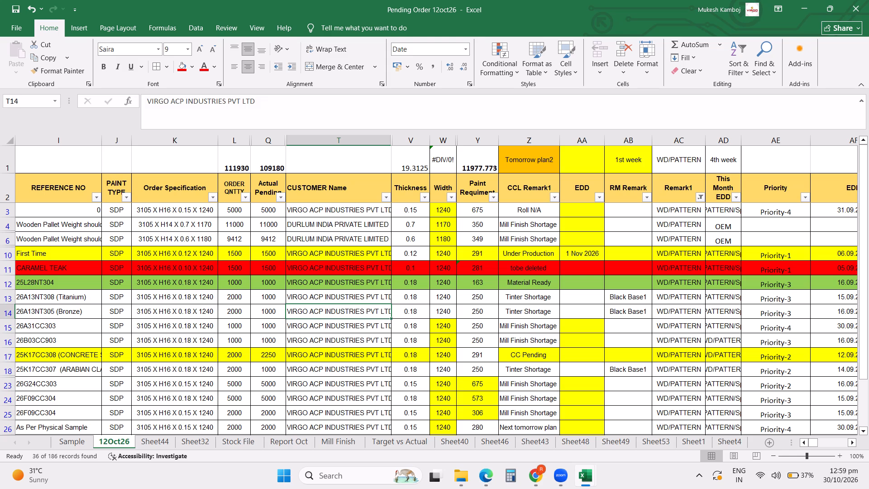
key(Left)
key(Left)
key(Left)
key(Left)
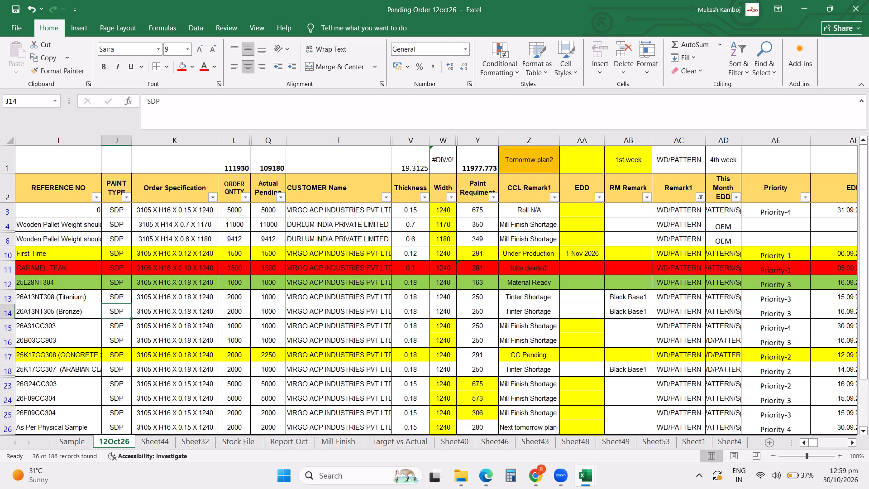
Filter CCL Remark1 to 46329, change the NEWAGE CEILING order's remark in row 188 to Next tomorrow plan, and clear the filter.
click(552, 197)
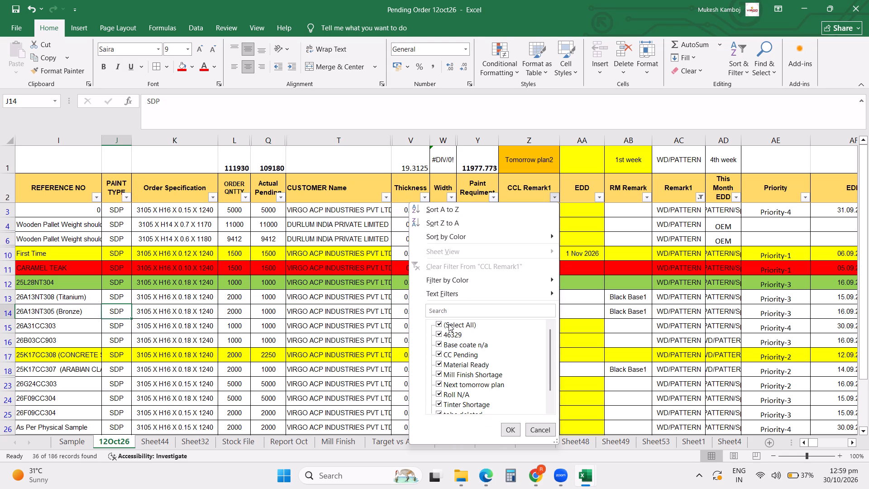
click(449, 324)
click(447, 336)
click(509, 427)
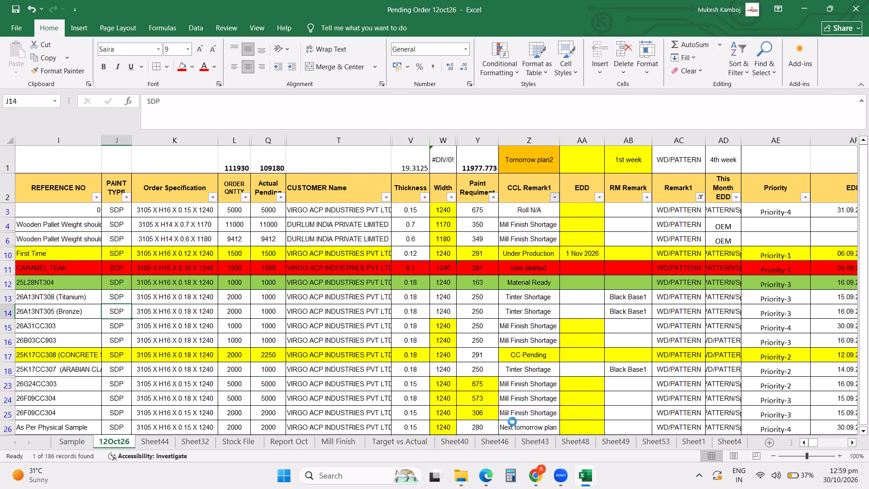
scroll(518, 370, up, 6)
click(532, 211)
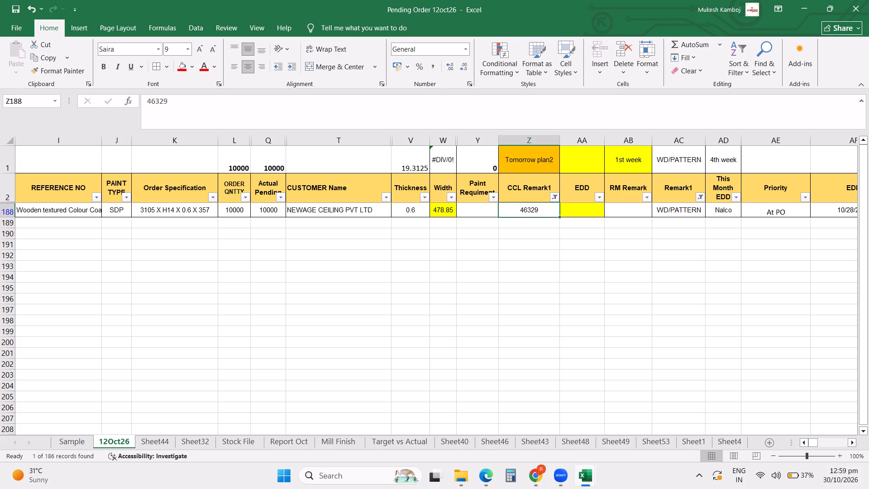
text(ne)
key(Return)
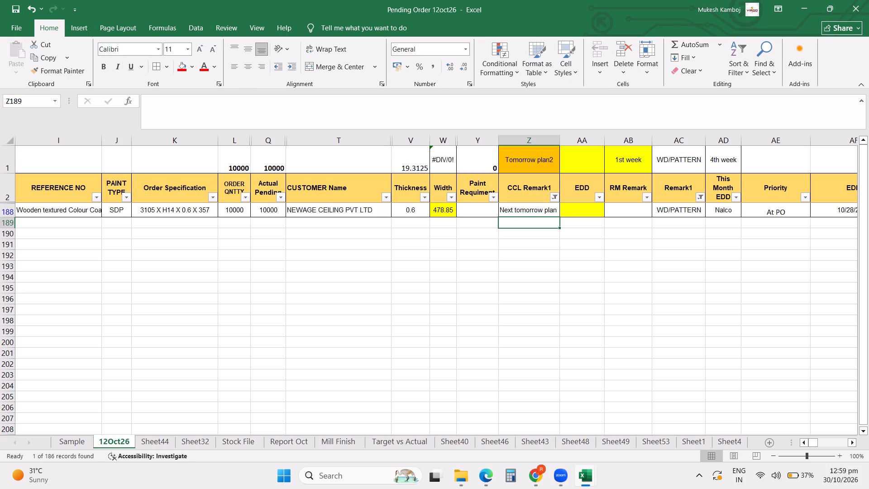
click(554, 196)
click(482, 262)
Filter EDD to exclude blanks, delete the EDD of the Material Ready order 26G09CC903 in row 33, and clear the filter.
click(595, 195)
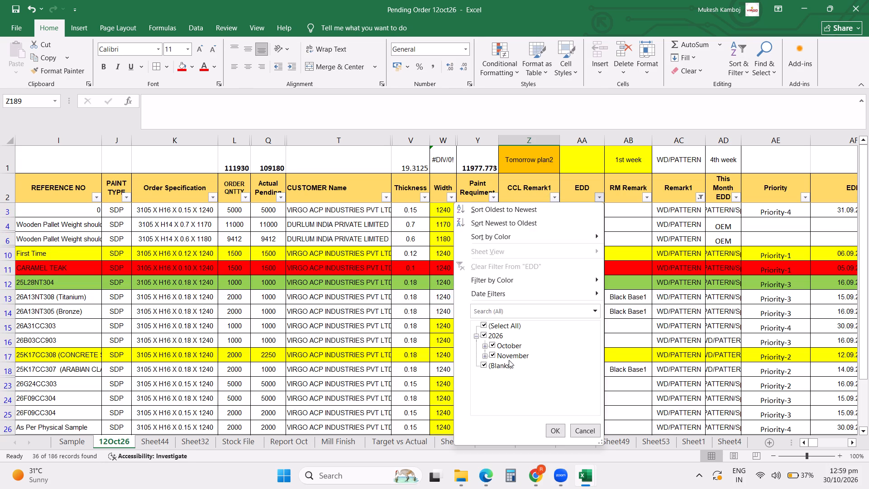
click(489, 366)
click(551, 431)
scroll(604, 336, up, 6)
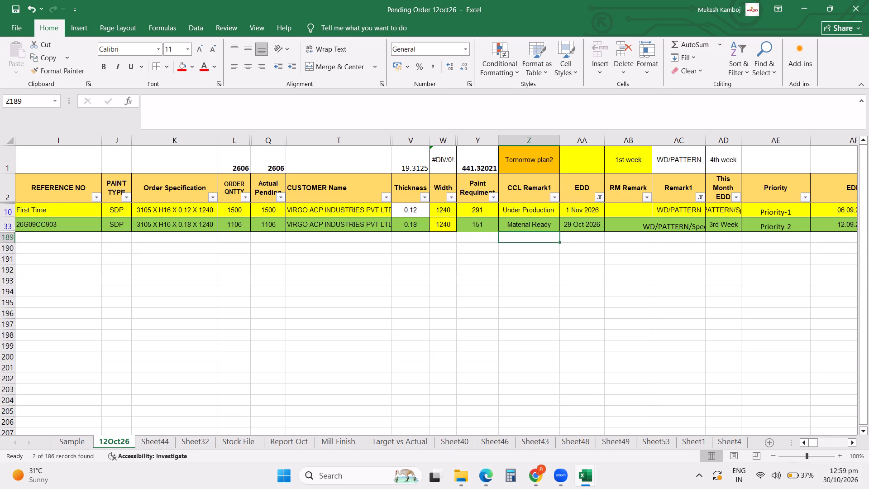
click(583, 225)
key(Delete)
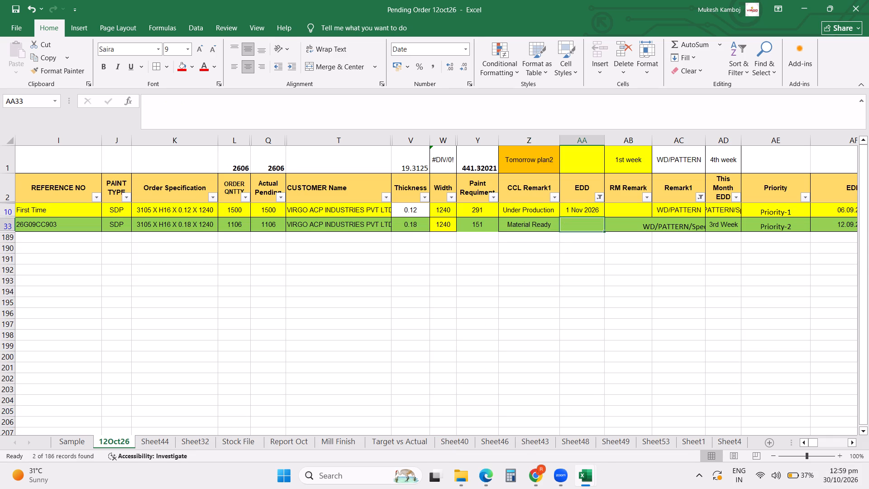
click(599, 192)
click(532, 265)
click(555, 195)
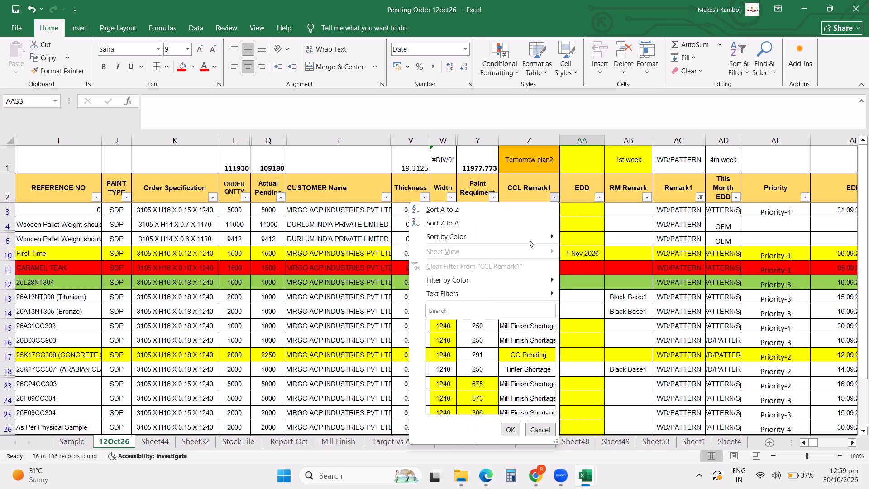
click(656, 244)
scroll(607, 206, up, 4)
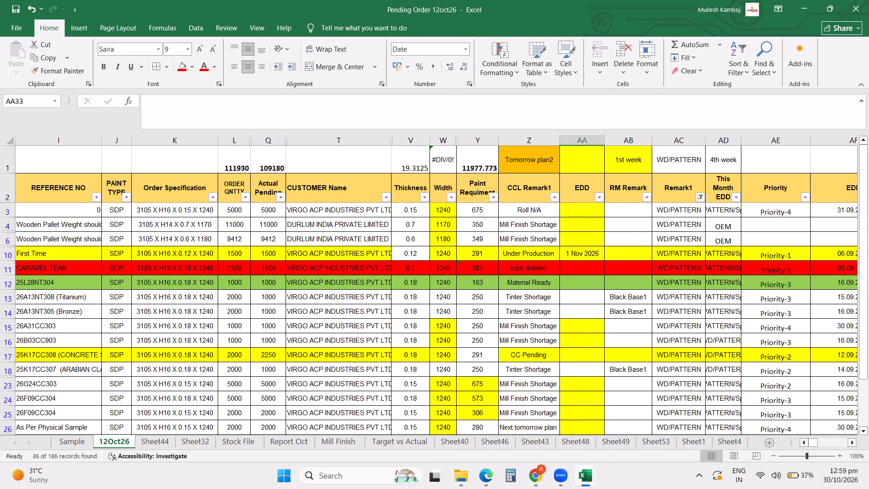
Filter EDD to exclude 1 November 2026, leaving only the orders with a blank EDD.
click(598, 196)
click(507, 354)
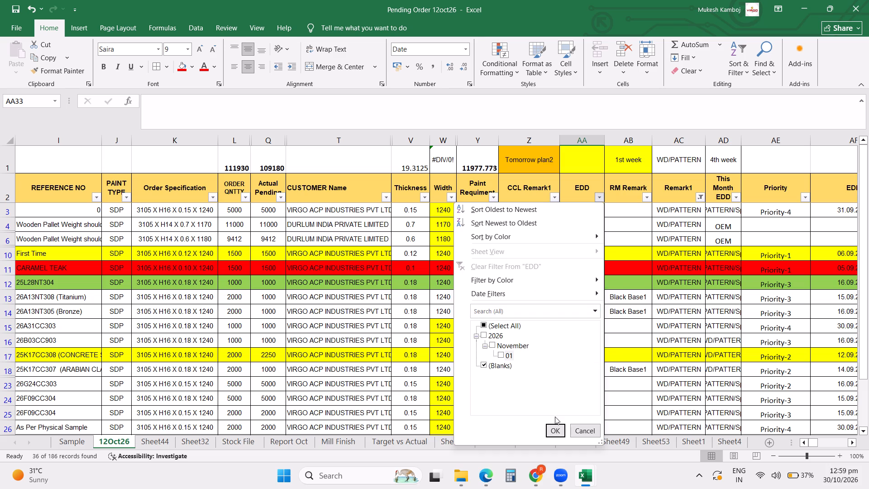
click(555, 426)
scroll(475, 295, up, 6)
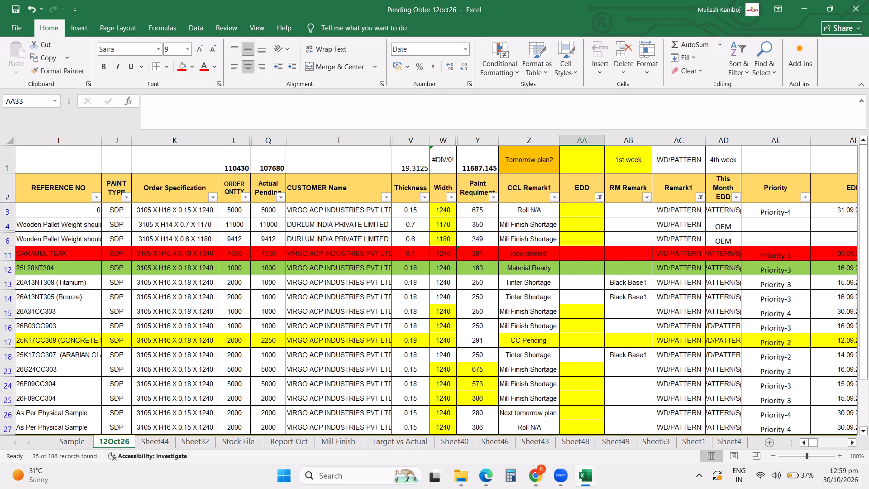
Filter CCL Remark1 to show only the Under Production orders.
click(555, 197)
click(464, 322)
scroll(469, 391, down, 14)
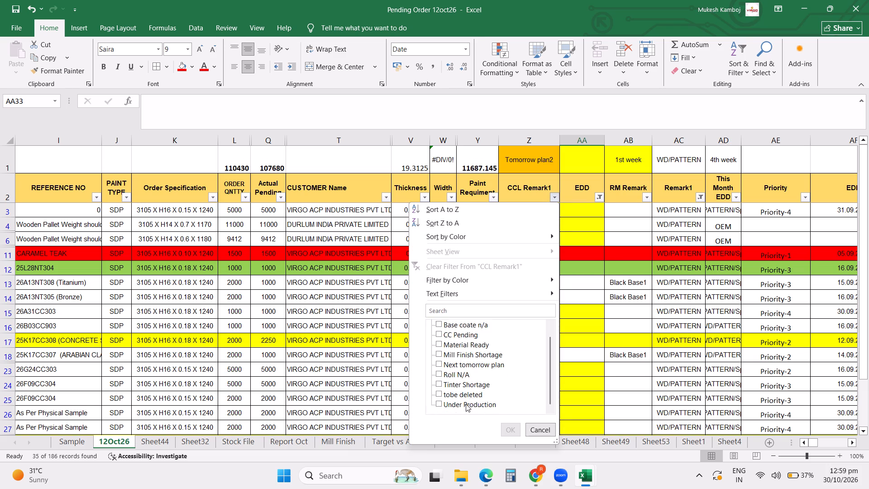
click(462, 402)
click(508, 432)
scroll(449, 286, up, 6)
Review the order details of the Under Production WD/PATTERN orders, from date and colour code across to CCL Remark1 and Remark1.
click(366, 284)
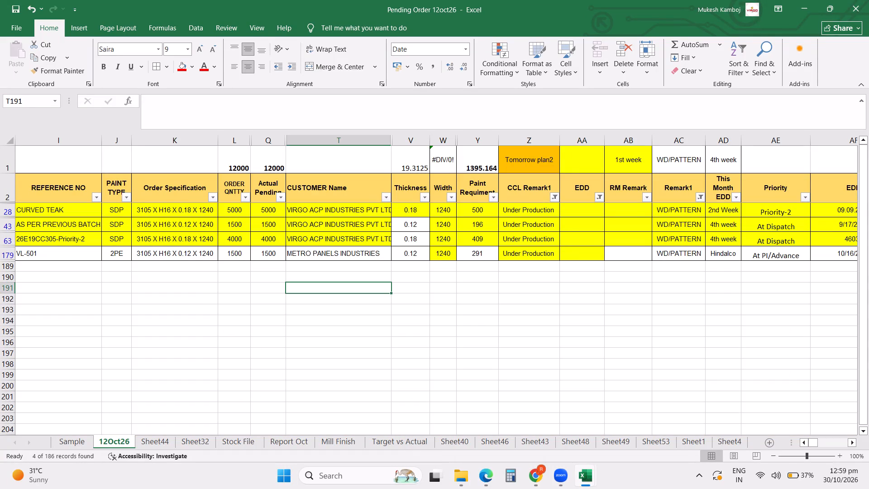
key(ctrl+Left)
key(ctrl+Left)
key(ctrl+Left)
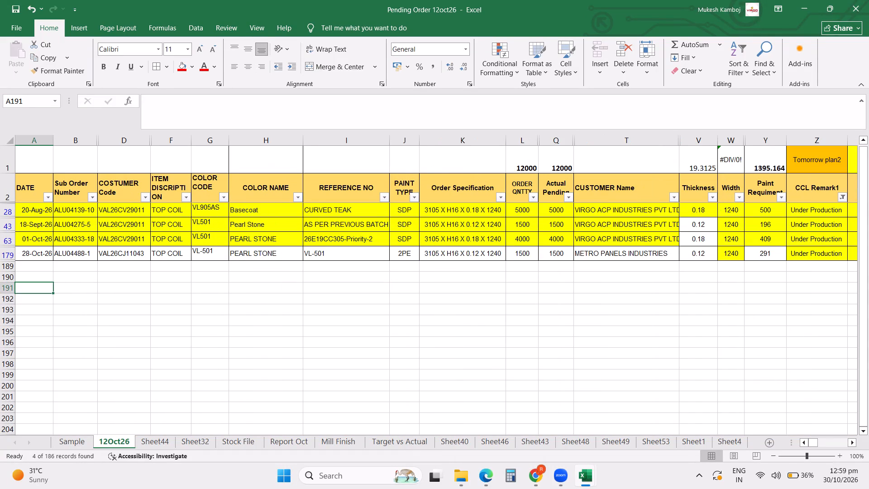
click(483, 282)
scroll(483, 282, up, 9)
click(382, 280)
click(441, 268)
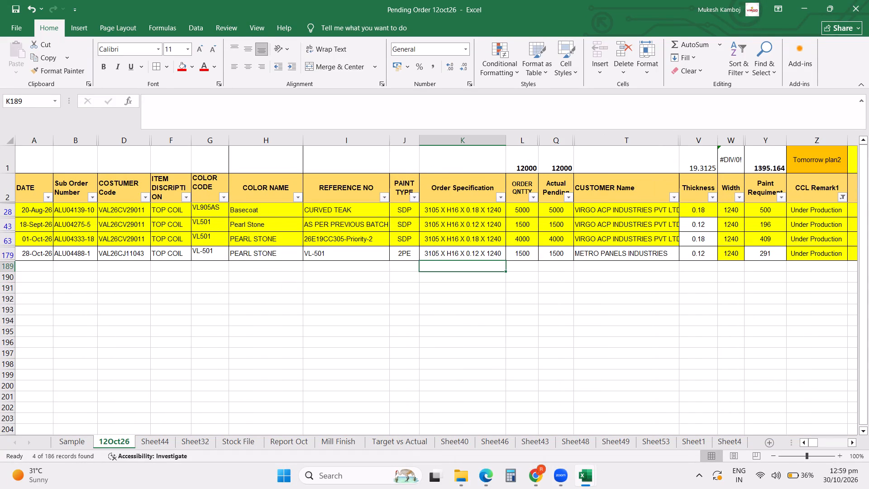
scroll(441, 268, up, 10)
click(557, 259)
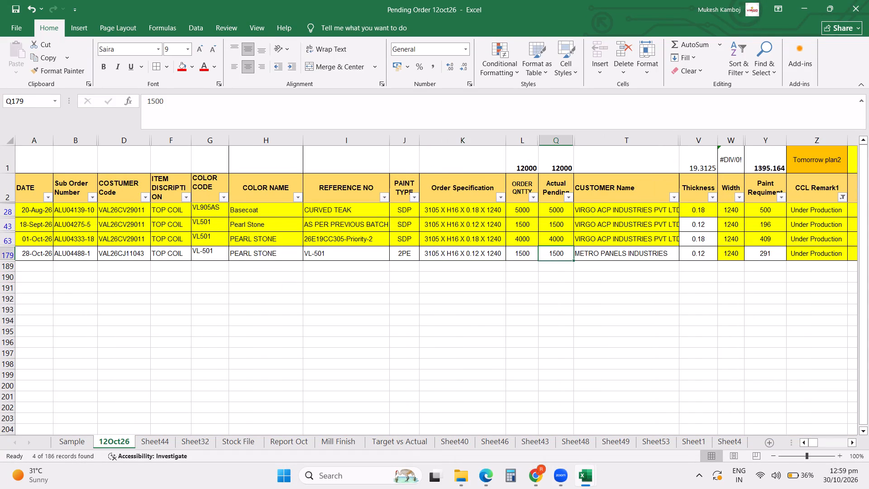
key(Right)
key(Right)
key(Right)
key(Right)
key(Right)
key(Right)
key(Right)
key(Right)
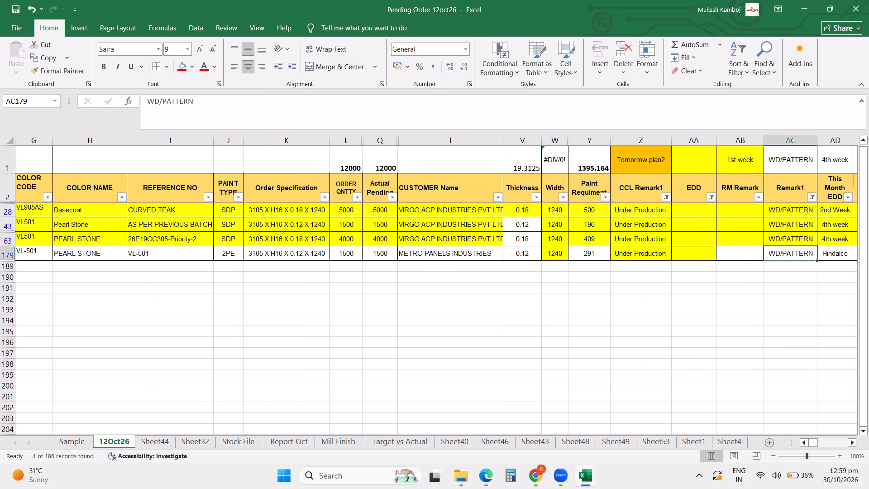
key(Left)
key(Left)
key(Left)
key(Left)
key(Left)
key(Left)
key(Left)
key(Left)
key(Left)
key(Left)
key(Left)
key(Left)
key(Left)
key(Left)
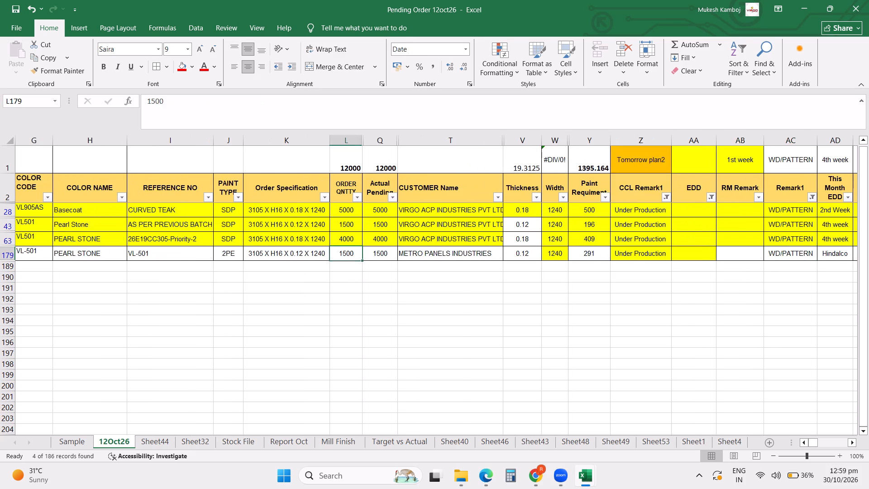
click(625, 212)
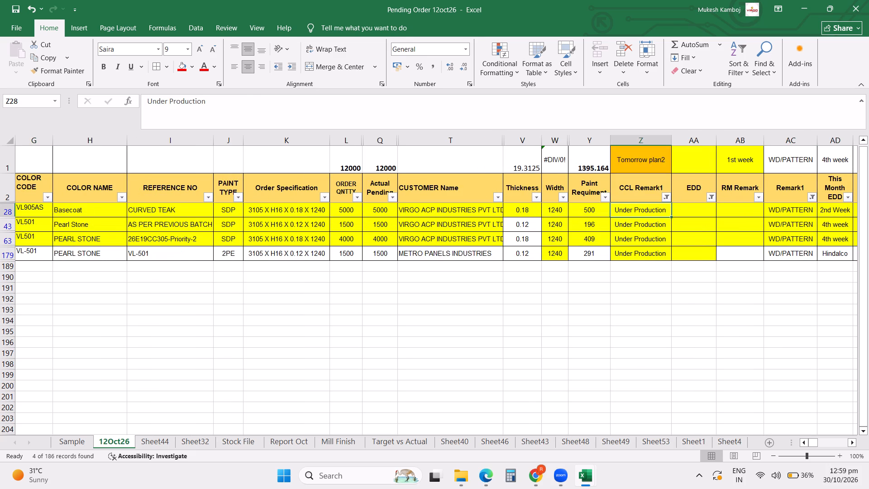
Clear the EDD filter and show all CCL Remark1 values again, keeping the WD/PATTERN filter on Remark1.
click(713, 198)
click(636, 265)
click(668, 196)
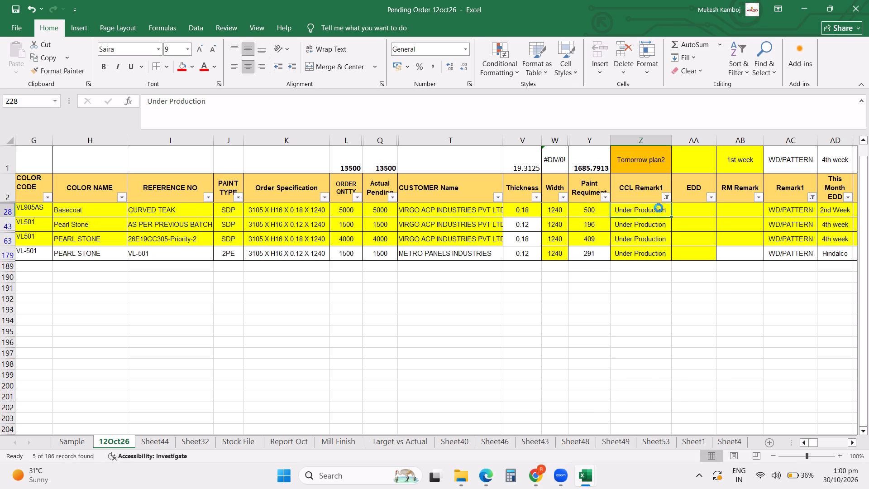
triple_click(561, 324)
click(561, 324)
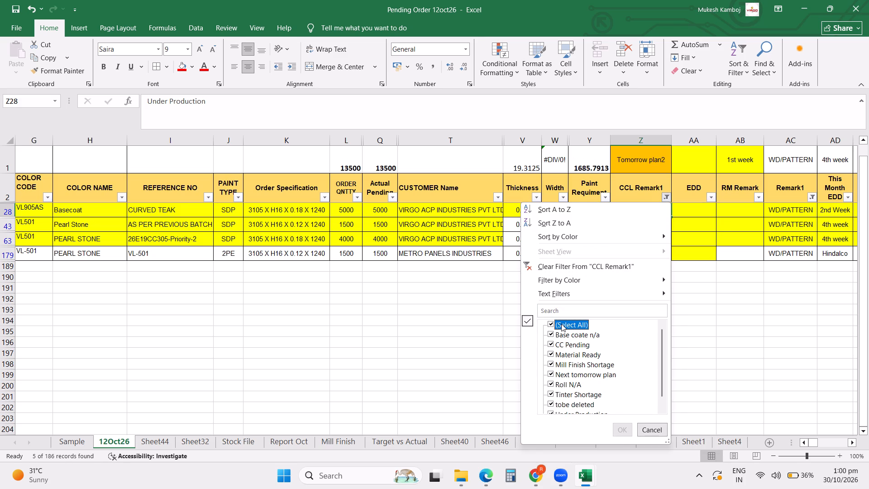
click(619, 430)
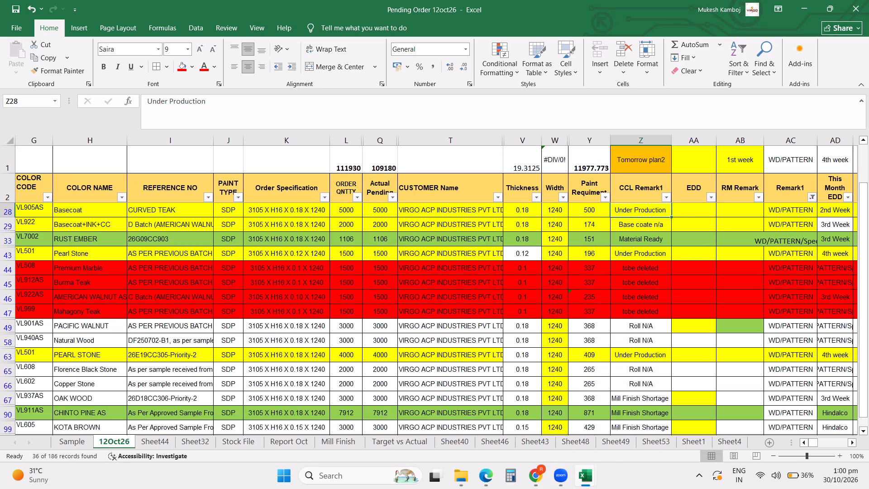
Filter Thickness to show only the 0.18 orders.
click(535, 196)
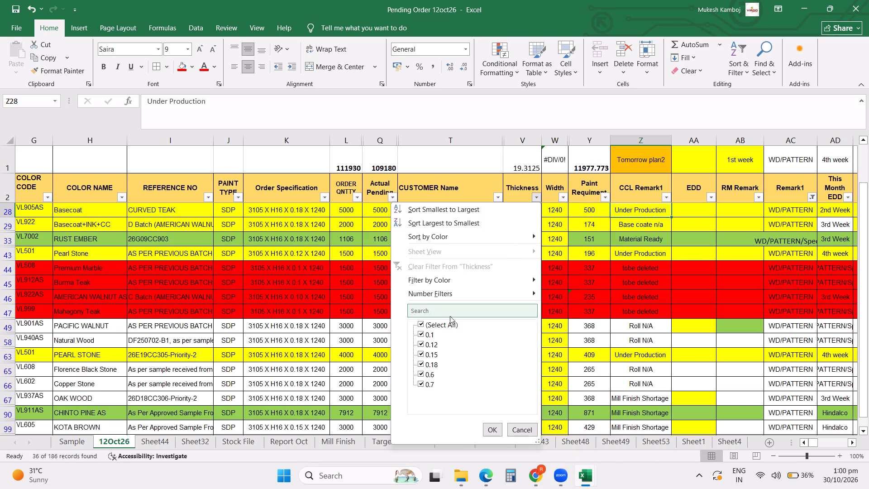
click(437, 326)
click(434, 365)
click(490, 427)
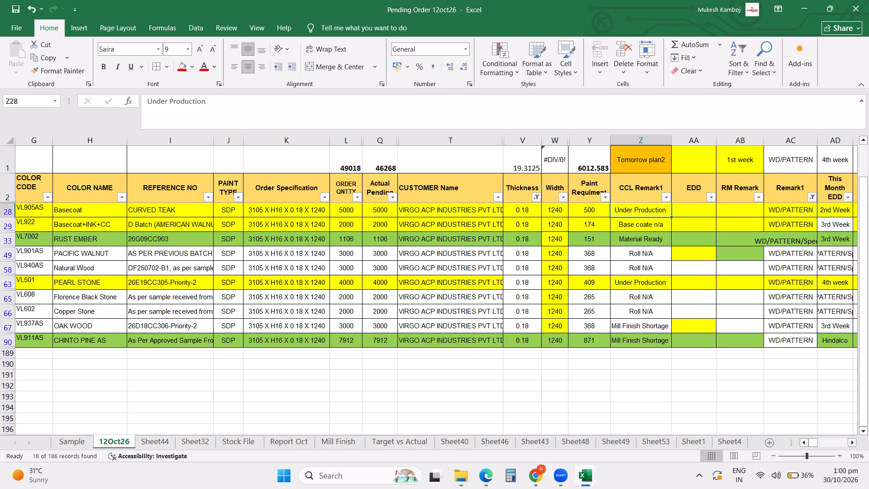
Change the fill of the VL911AS CHINTO PINE AS order in row 90 to yellow across the whole row.
click(654, 342)
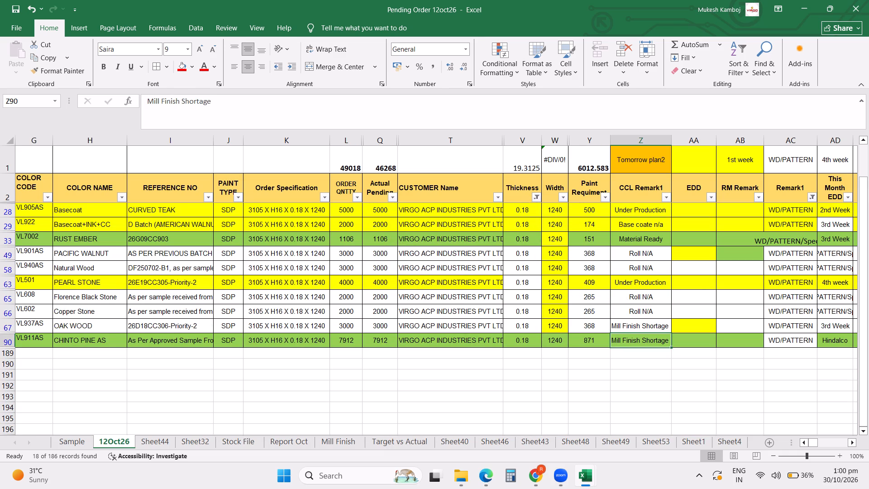
click(701, 344)
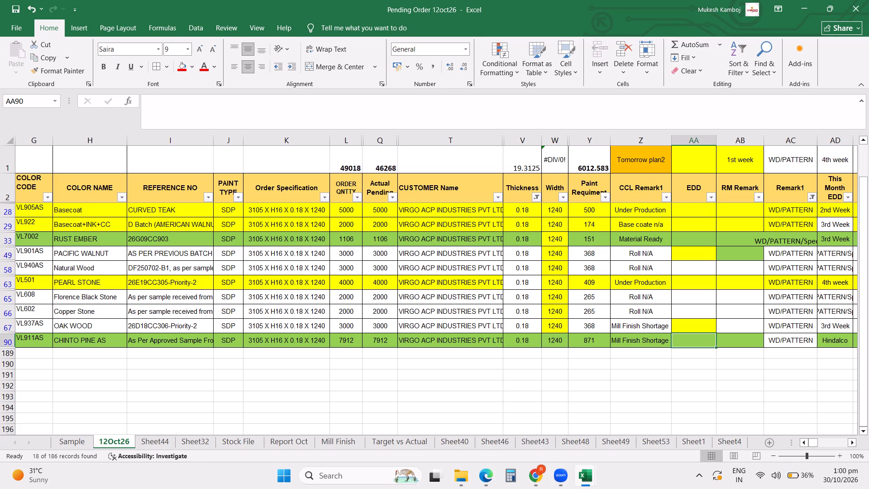
click(12, 341)
click(192, 65)
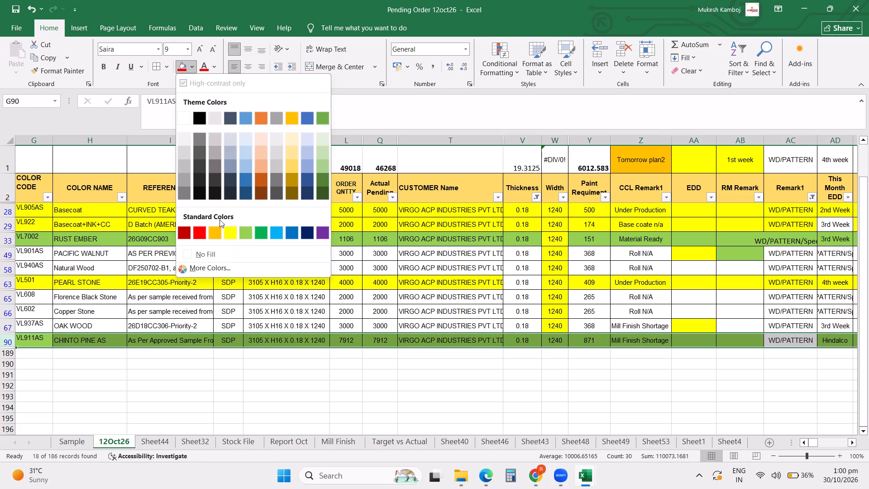
click(225, 230)
click(453, 363)
Enter 2 Nov 2026 as the EDD of the VL911AS order in row 90 and clear the Thickness filter.
click(688, 342)
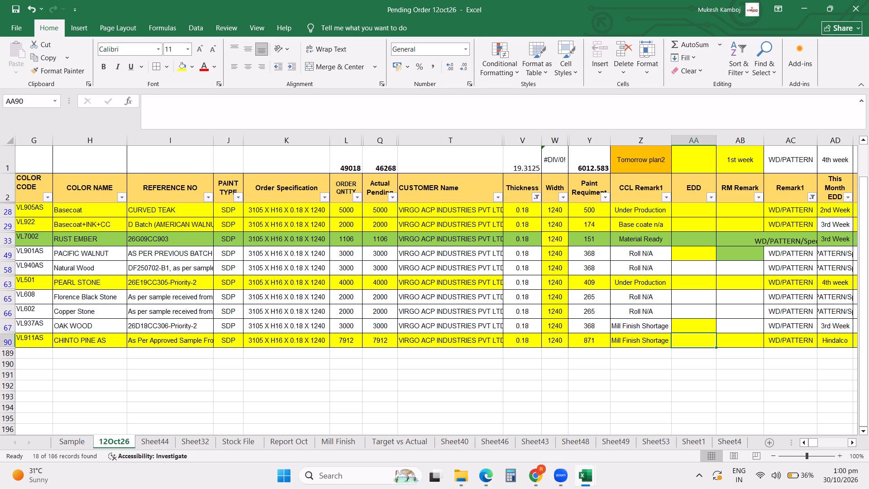
text(02)
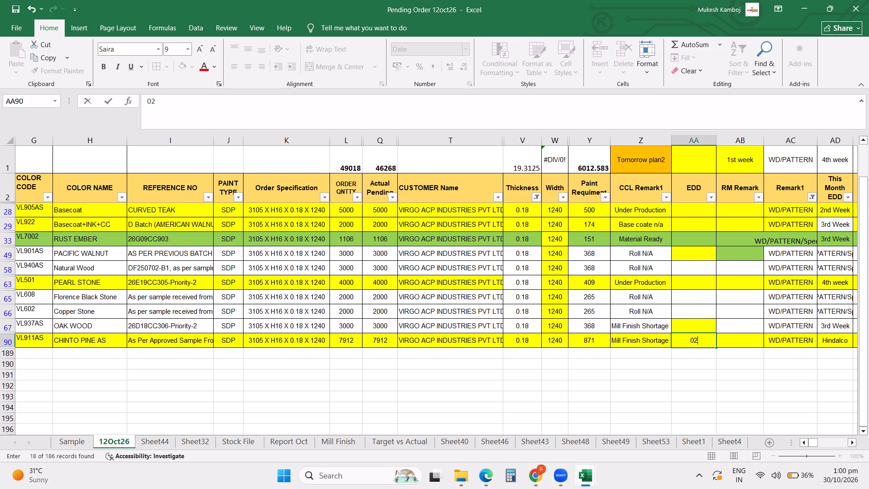
text(nov26)
key(Return)
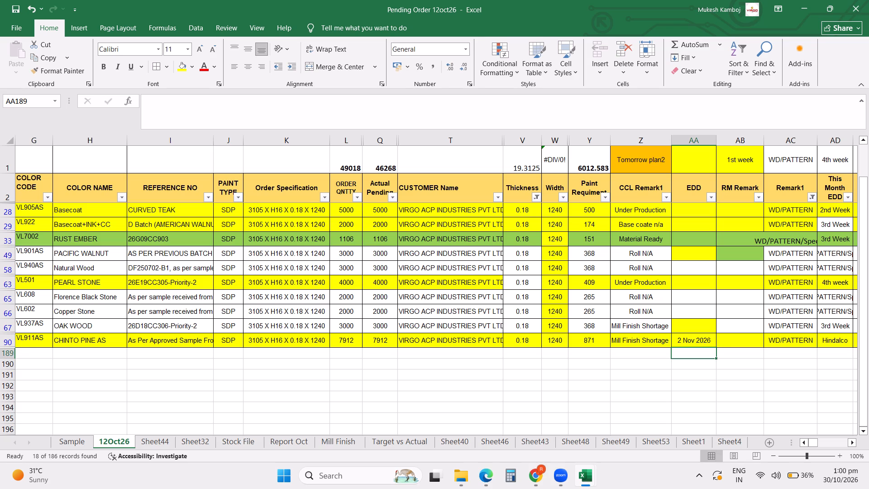
click(535, 196)
click(471, 268)
click(469, 253)
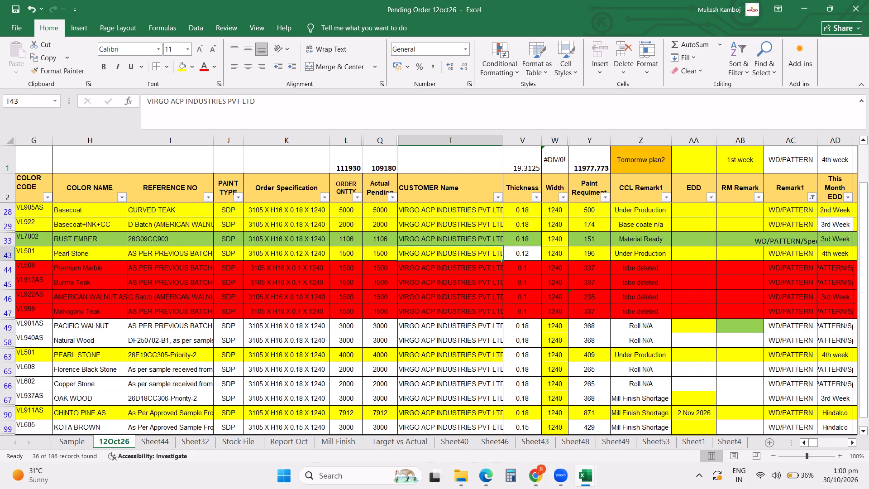
Copy the 2 Nov 2026 EDD from row 90 to the VL984 order of NEWAGE CEILING PVT LTD in row 188.
key(ctrl+Down)
scroll(472, 250, down, 4)
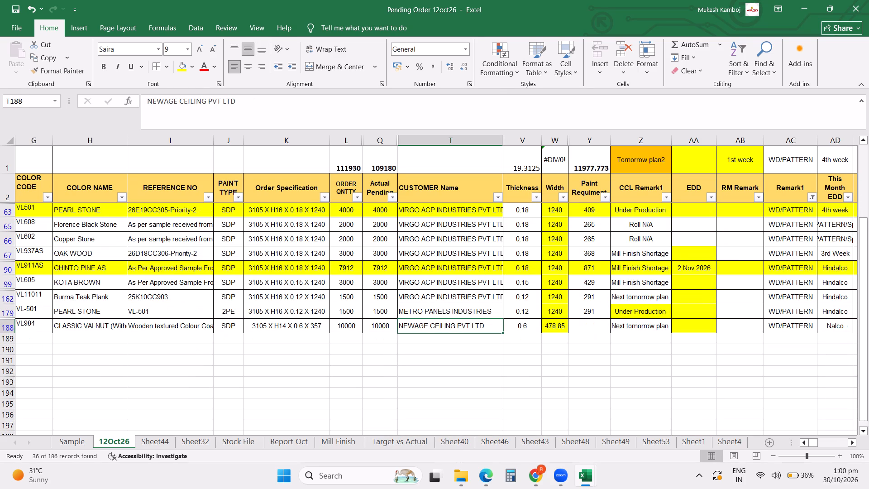
click(702, 270)
key(ctrl+c)
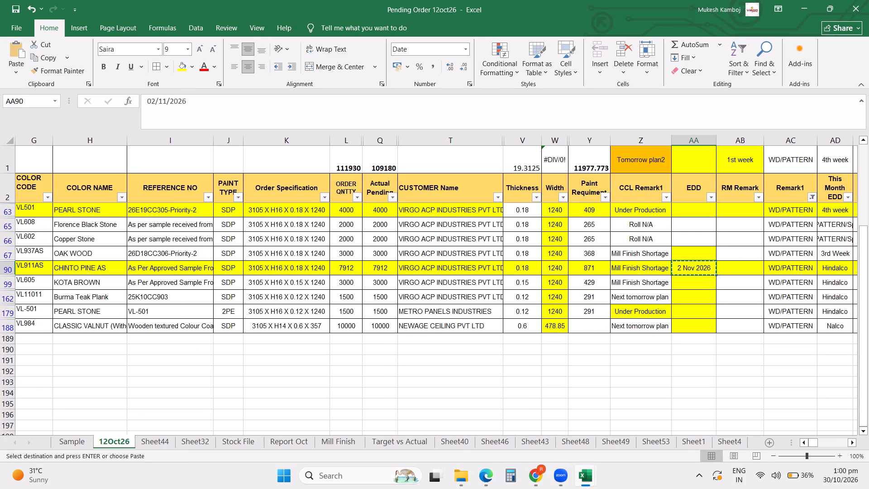
click(689, 329)
key(ctrl+v)
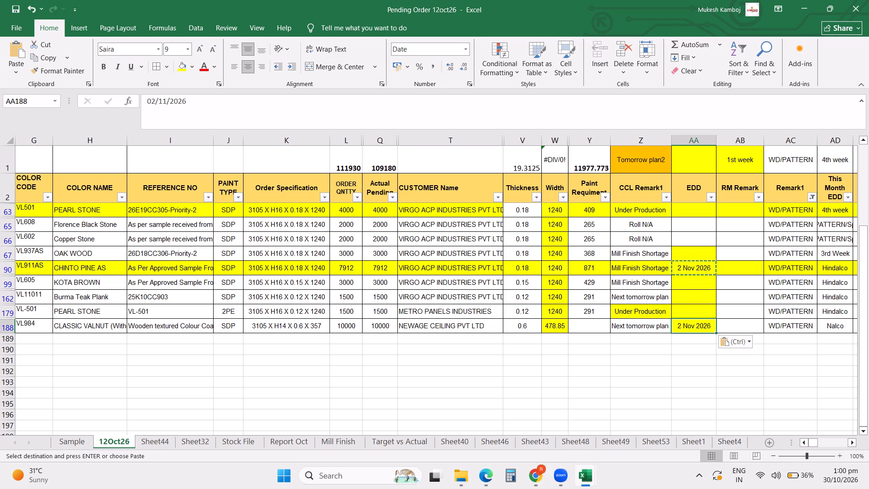
Filter COLOR CODE to show only VL905AS.
scroll(380, 278, up, 10)
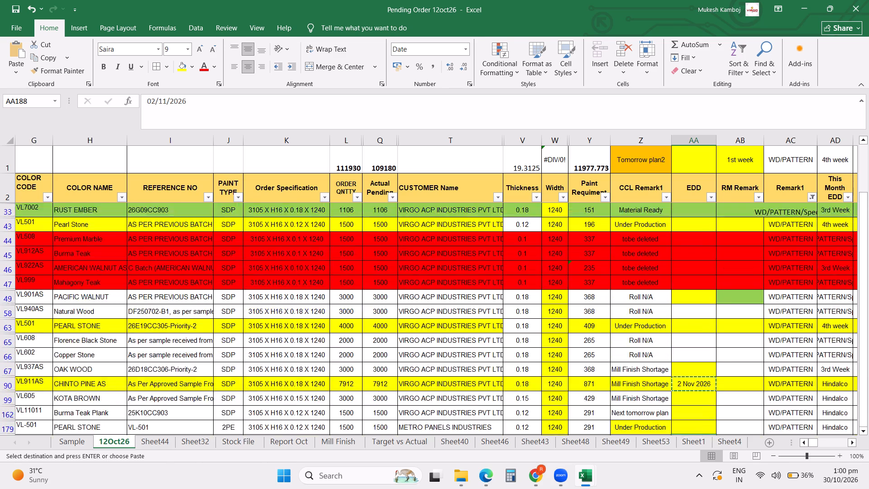
scroll(380, 278, up, 17)
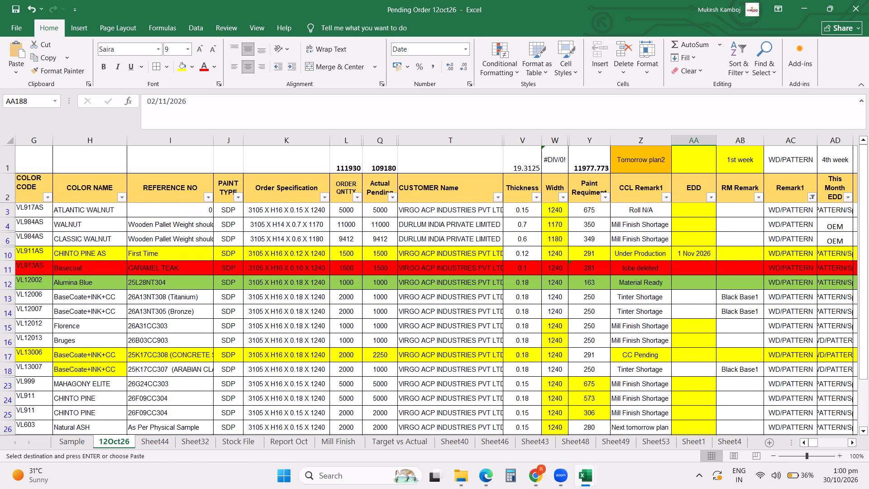
click(48, 197)
click(481, 278)
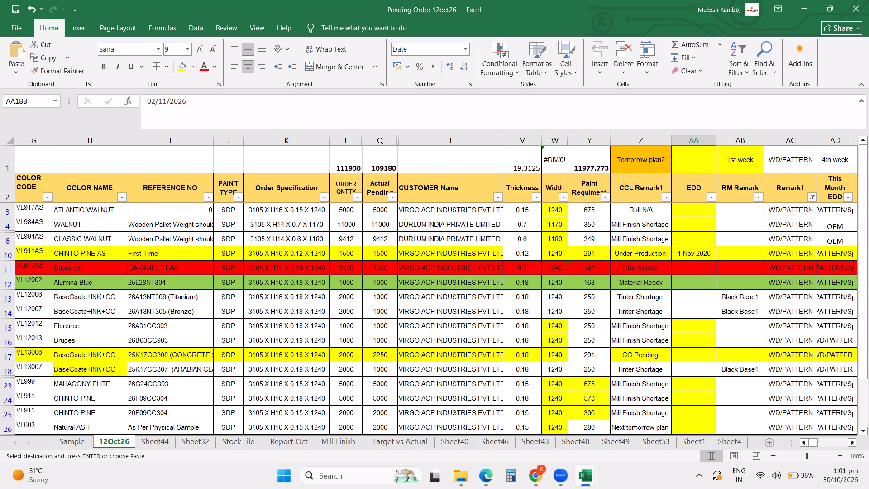
click(46, 196)
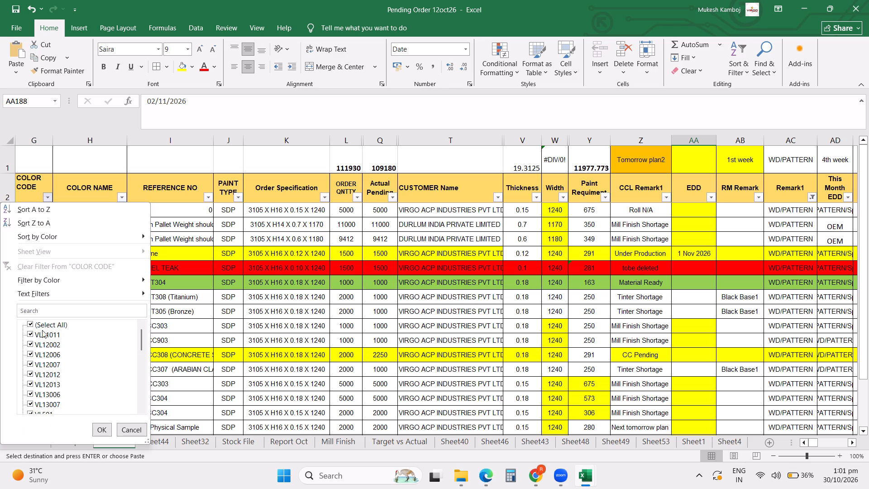
click(43, 321)
scroll(74, 361, down, 2)
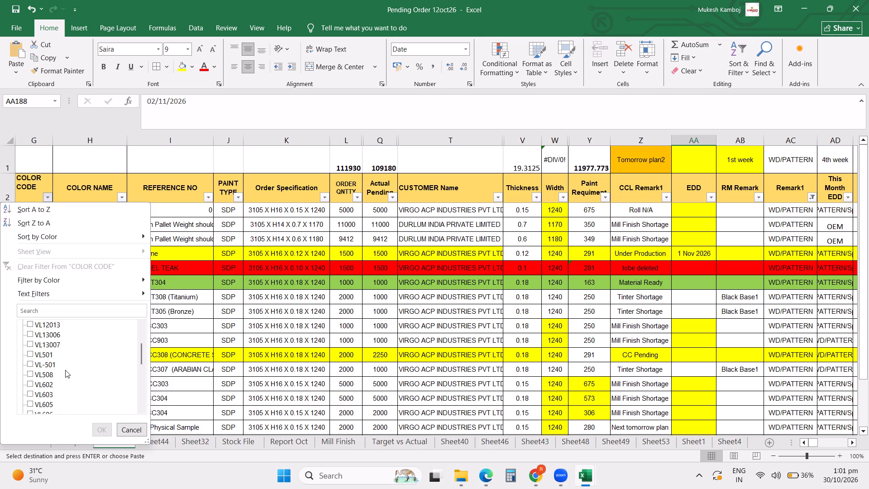
scroll(64, 366, down, 2)
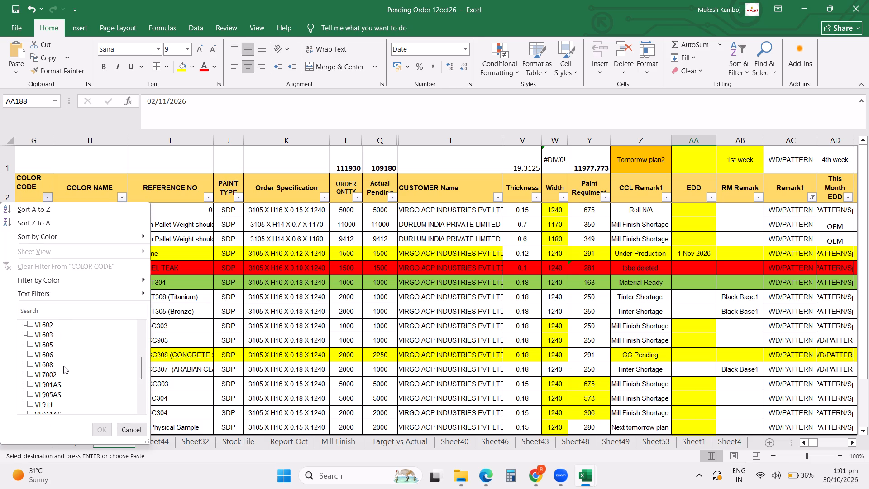
scroll(63, 366, down, 1)
click(59, 364)
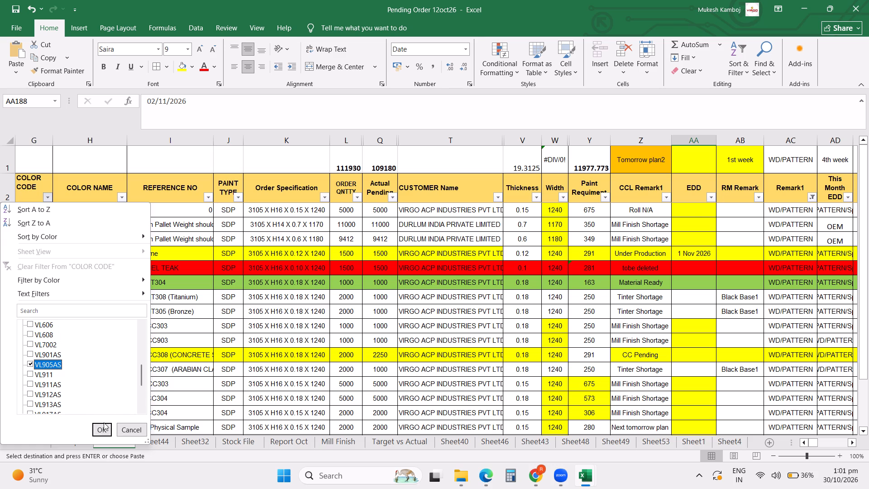
click(103, 428)
Set the EDD of the VL905AS CURVED TEAK order in row 28 to 4 Nov 2026.
click(699, 210)
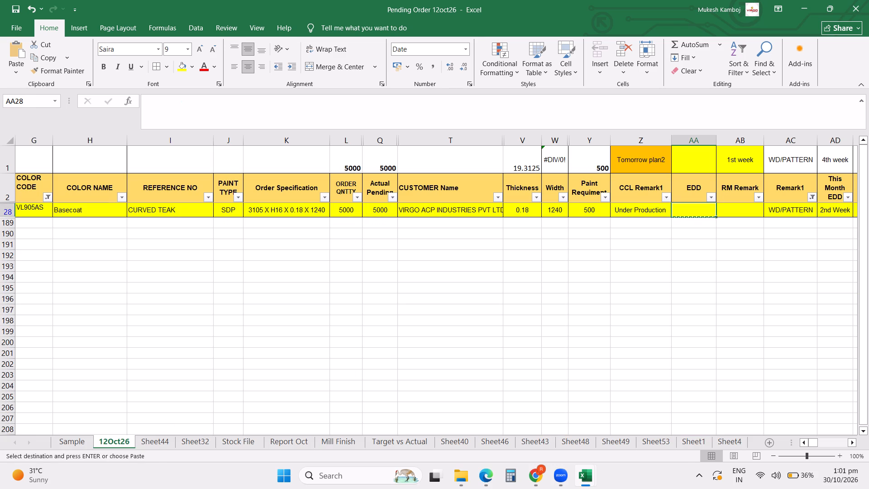
key(ctrl+v)
click(696, 207)
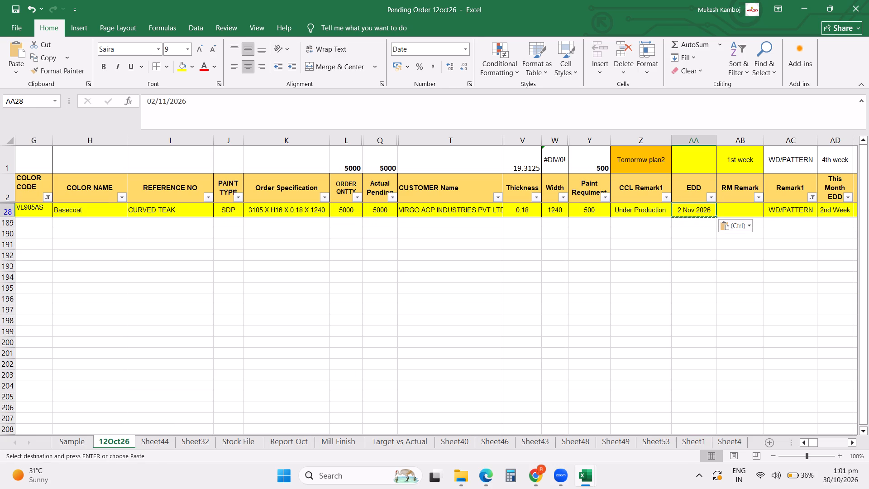
click(156, 100)
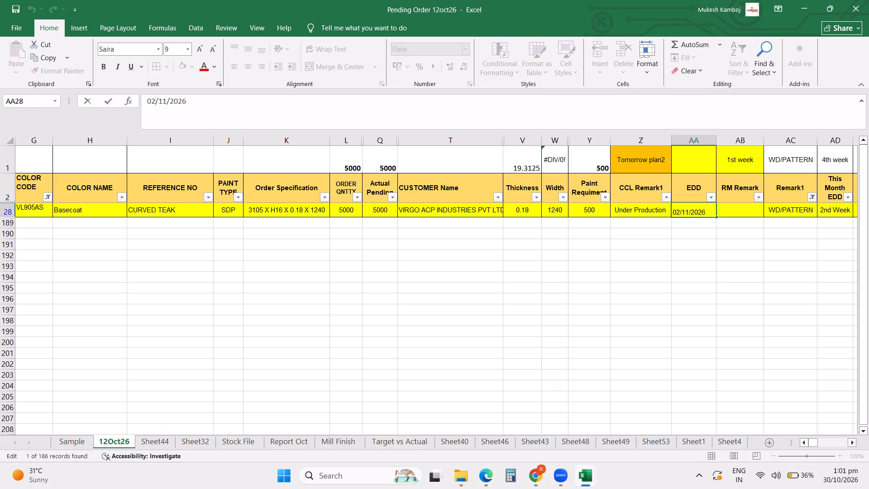
key(BackSpace)
key(4)
key(Return)
click(195, 243)
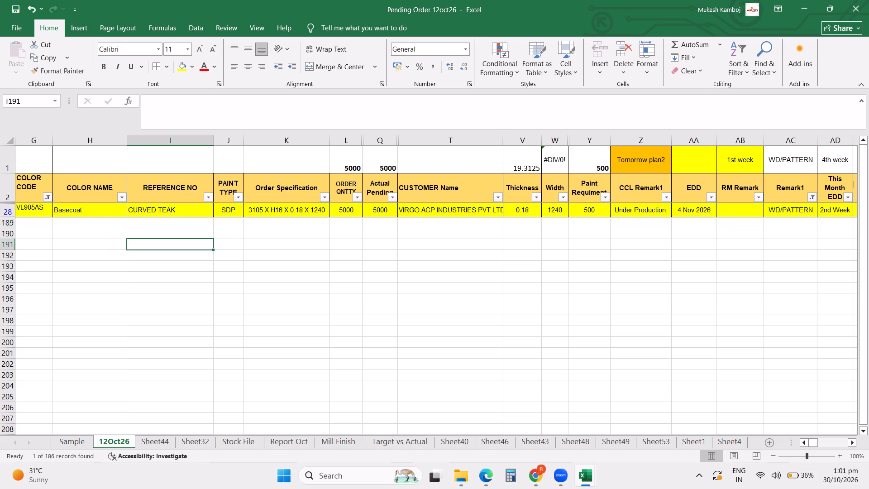
Replace the VL905AS filter on COLOR CODE with a search filter for codes containing 501.
click(51, 195)
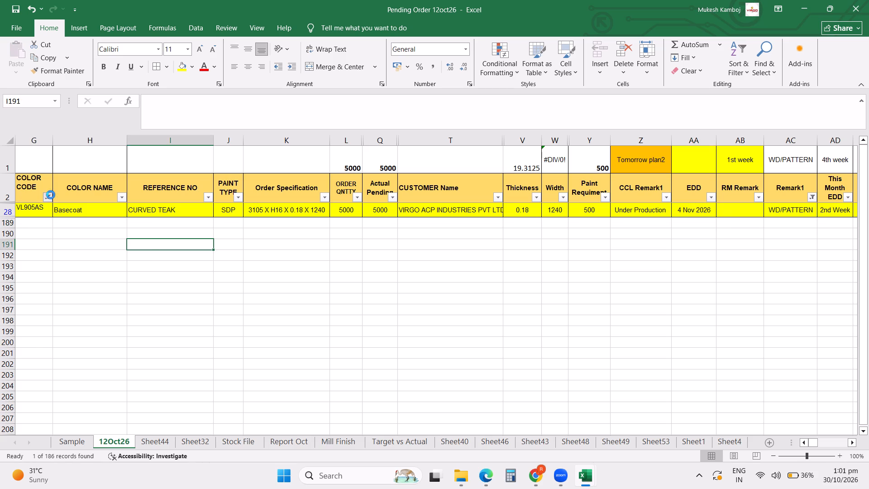
click(36, 268)
click(46, 198)
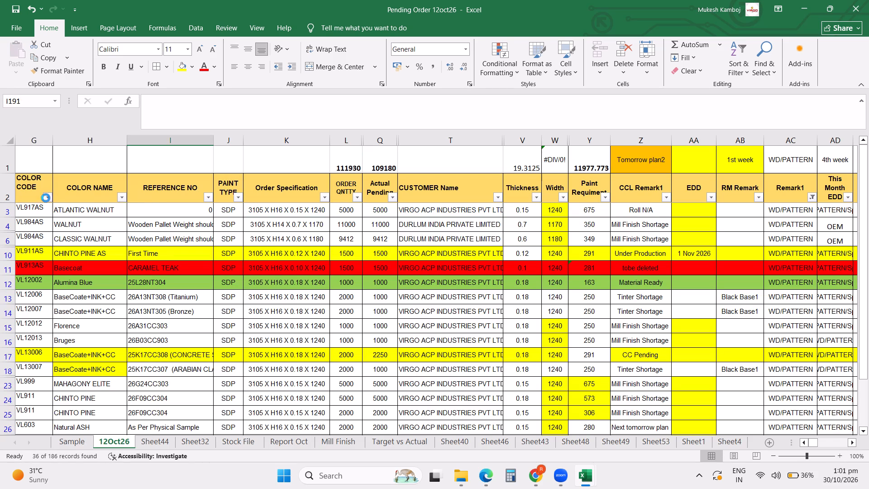
click(39, 313)
text(501)
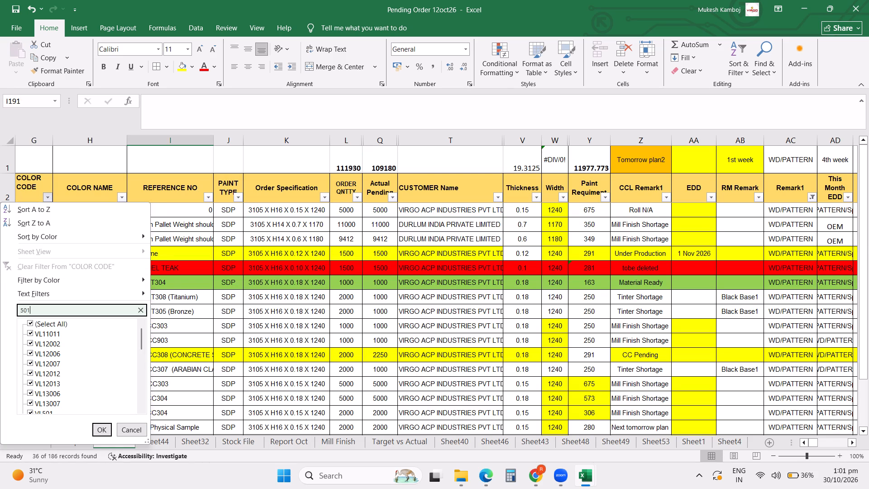
key(Return)
scroll(158, 297, up, 12)
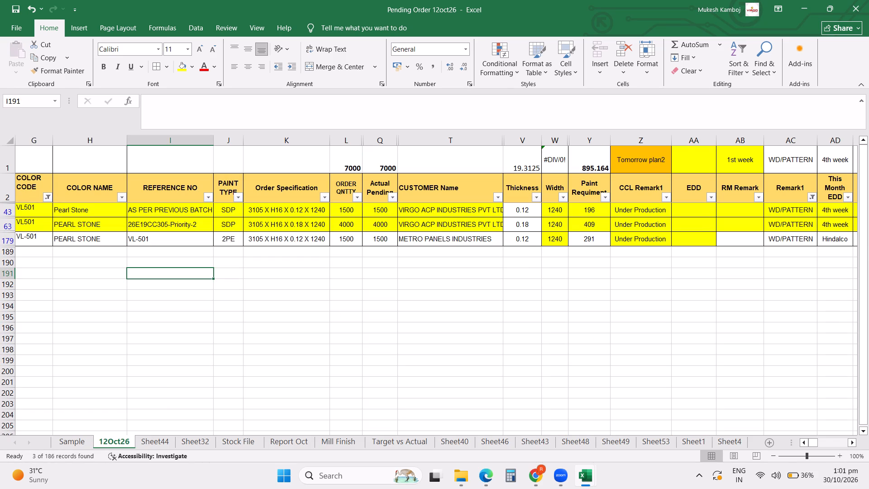
Enter 5 Nov 2026 as the EDD of the VL501 order in row 43 and copy it to the 501 orders in rows 63 and 179.
click(693, 207)
text(05)
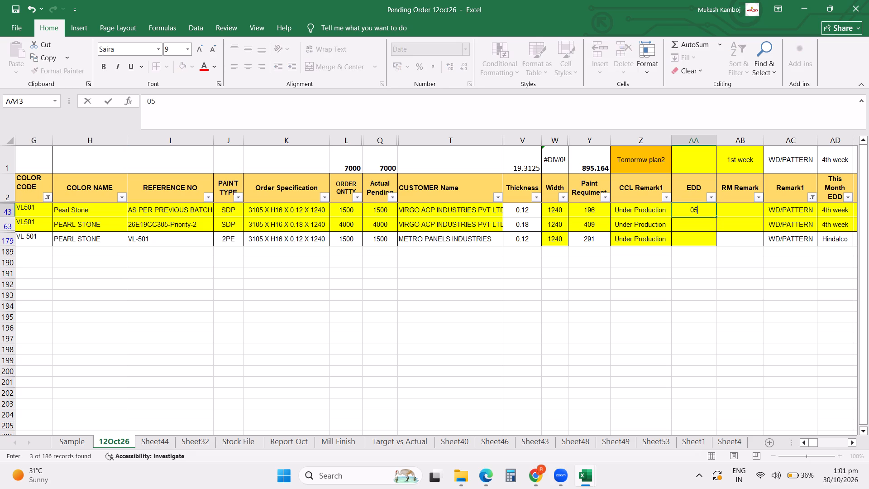
text(nov)
text(26)
key(Return)
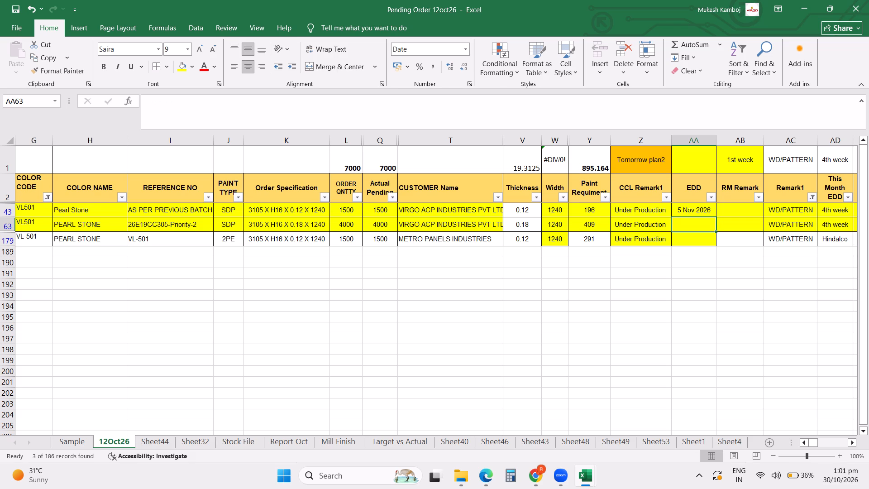
click(693, 207)
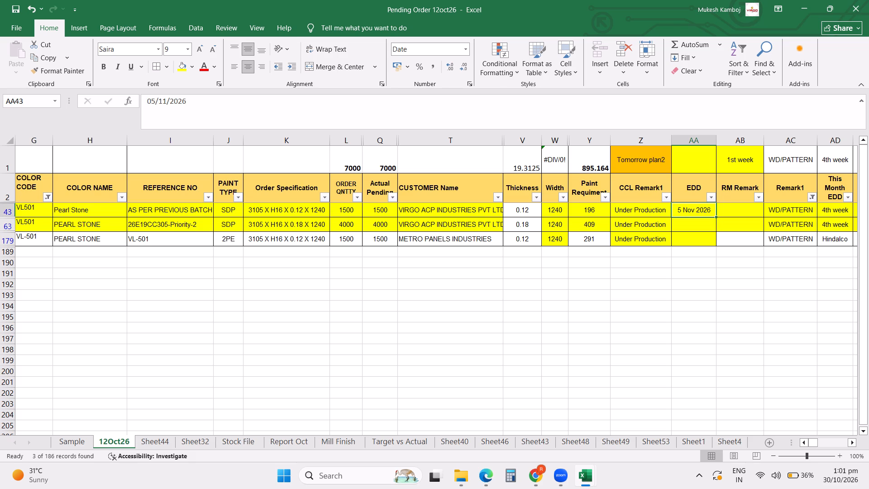
key(ctrl+c)
key(shift+Down)
key(shift+Down)
key(Return)
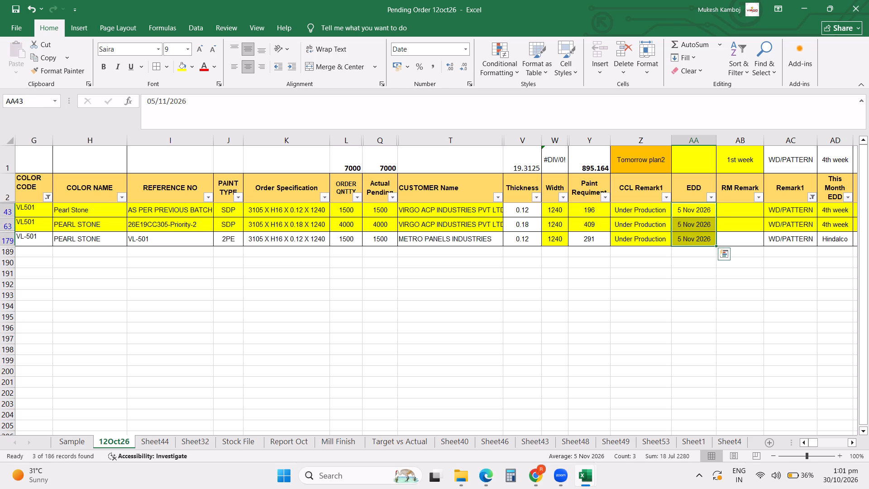
click(859, 326)
Clear the filter on COLOR CODE.
click(49, 195)
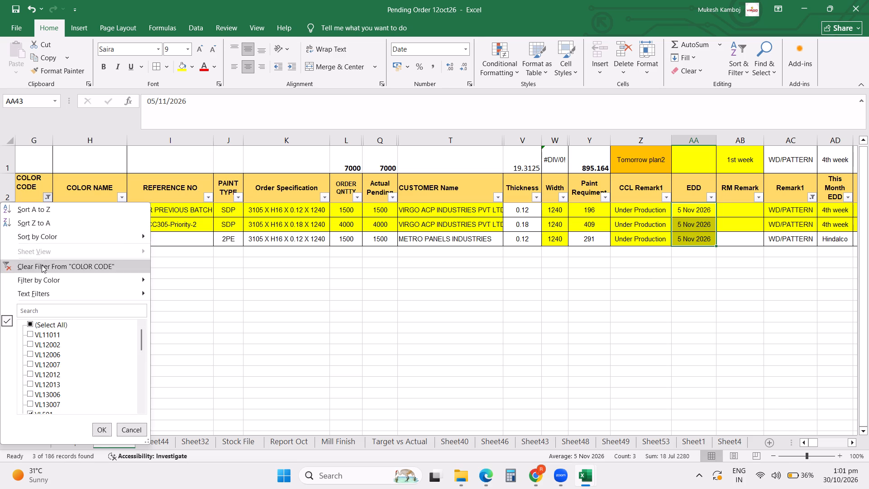
click(42, 265)
Filter EDD to exclude blanks and review the WD/PATTERN orders that have dates.
click(711, 196)
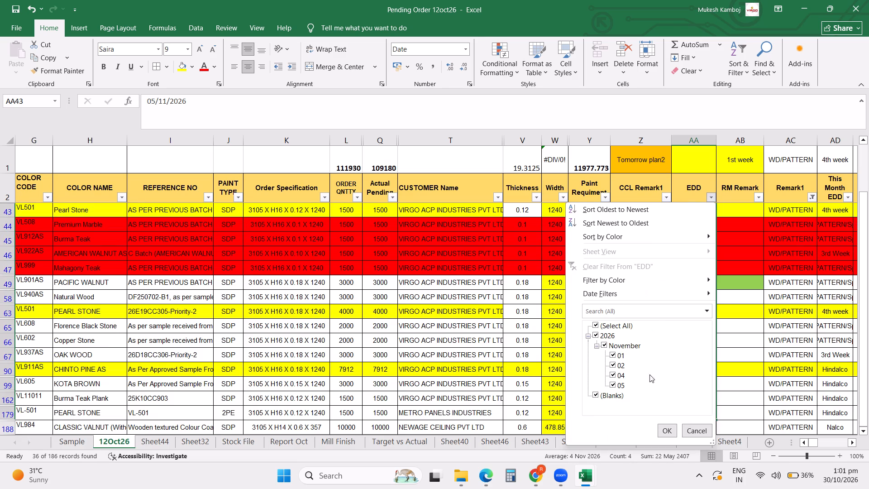
click(596, 395)
click(664, 427)
scroll(698, 327, up, 7)
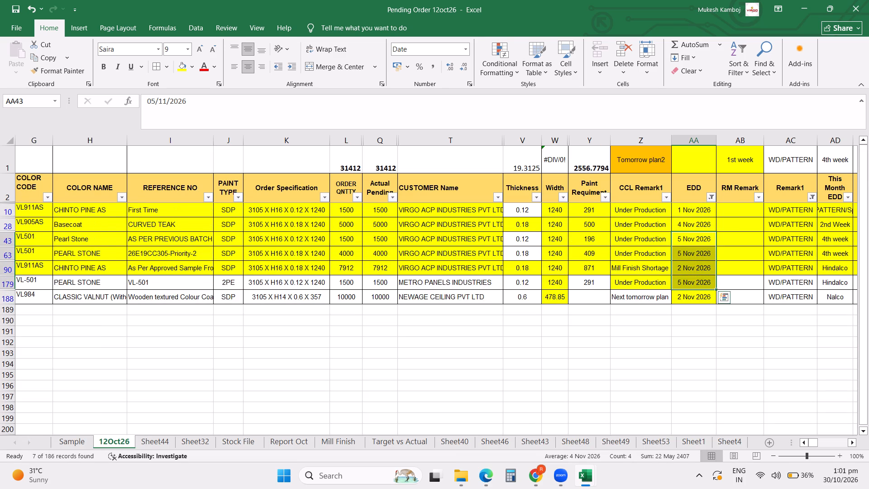
scroll(693, 328, up, 1)
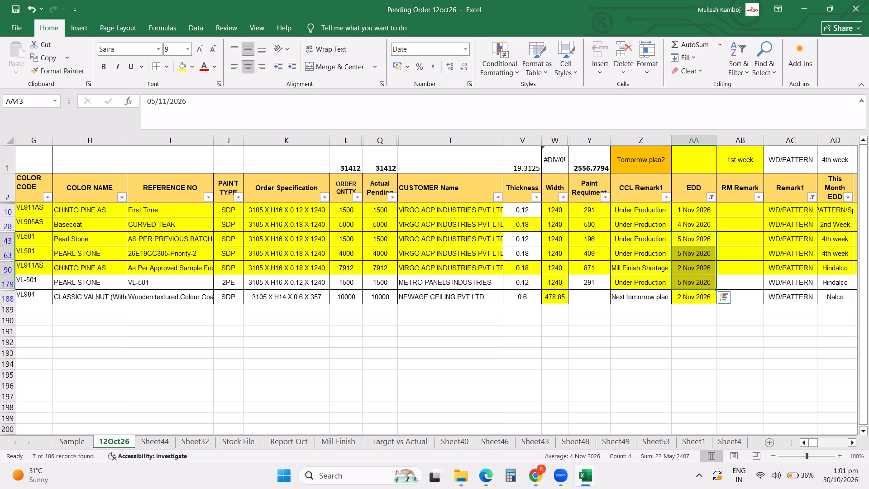
click(632, 304)
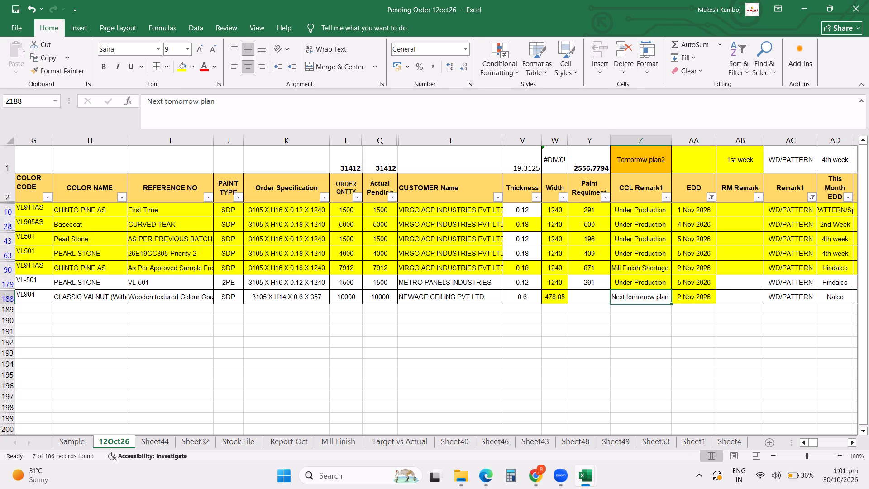
Replace the EDD filter with one that shows only orders with a blank EDD.
click(714, 196)
click(634, 264)
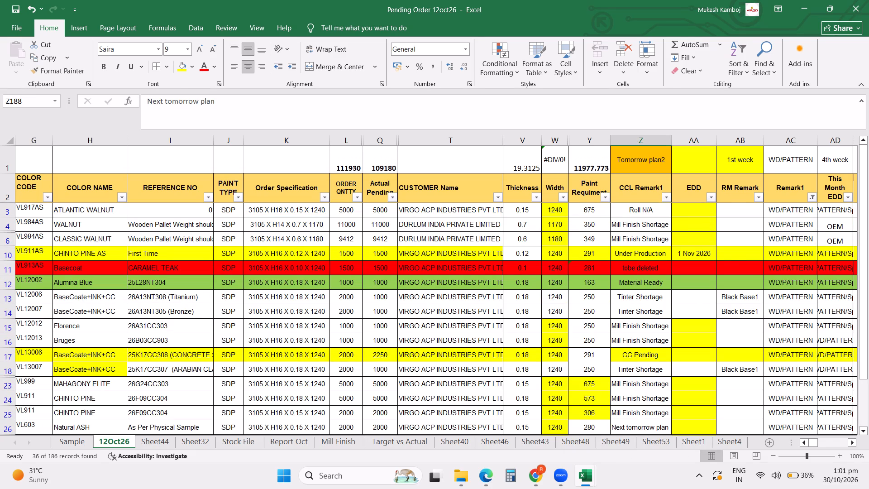
click(716, 199)
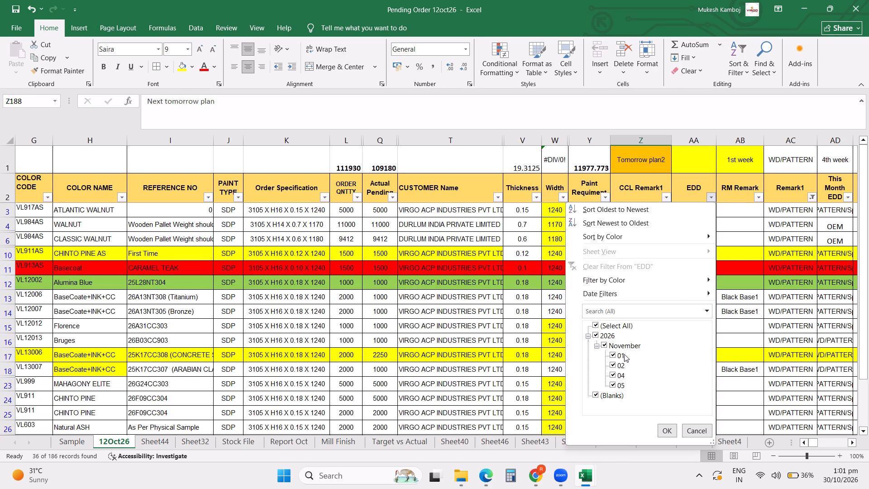
click(620, 356)
click(617, 367)
click(617, 374)
click(618, 380)
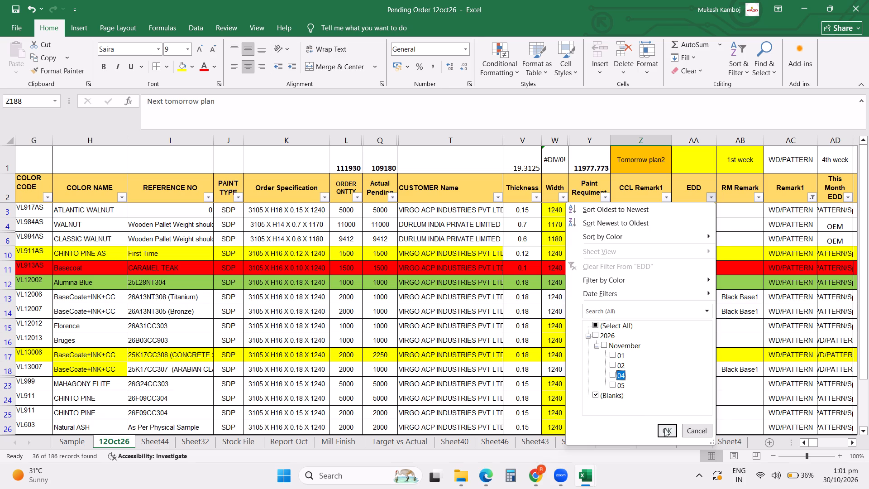
click(666, 434)
Enter 31 Oct 2023 as the EDD of the VL13006 order in row 17.
click(424, 313)
scroll(195, 302, up, 6)
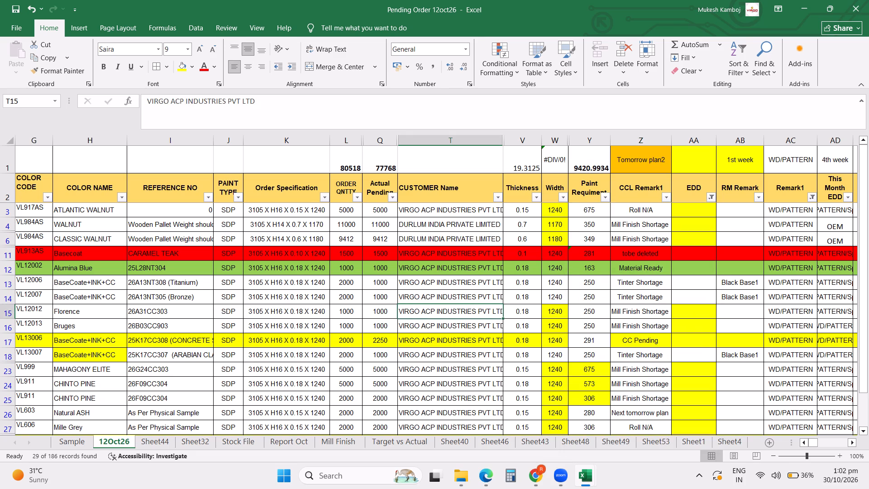
click(417, 288)
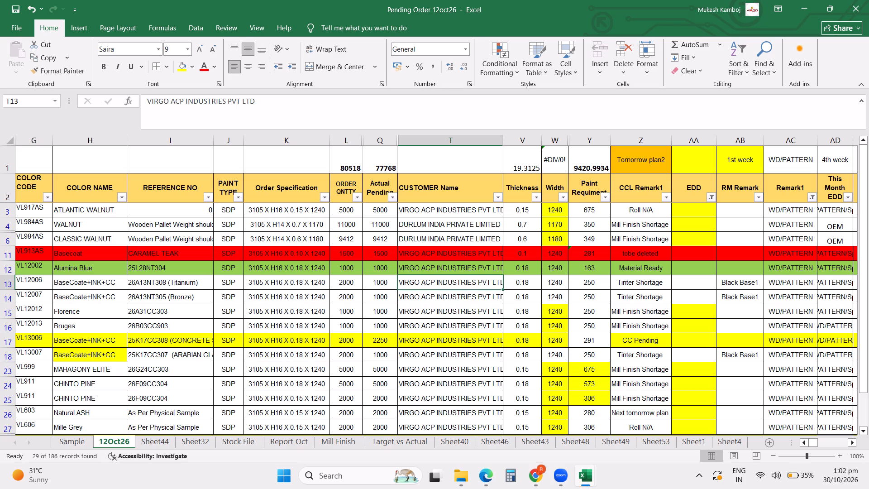
click(398, 307)
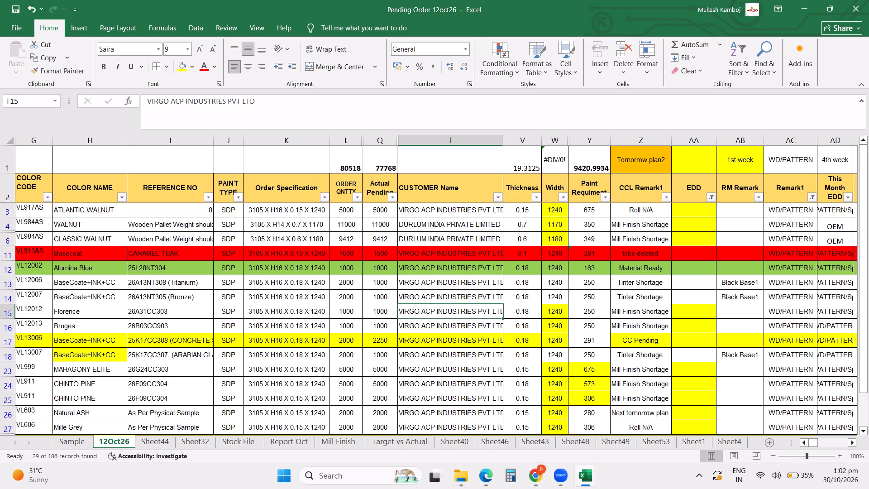
scroll(629, 279, up, 4)
click(697, 338)
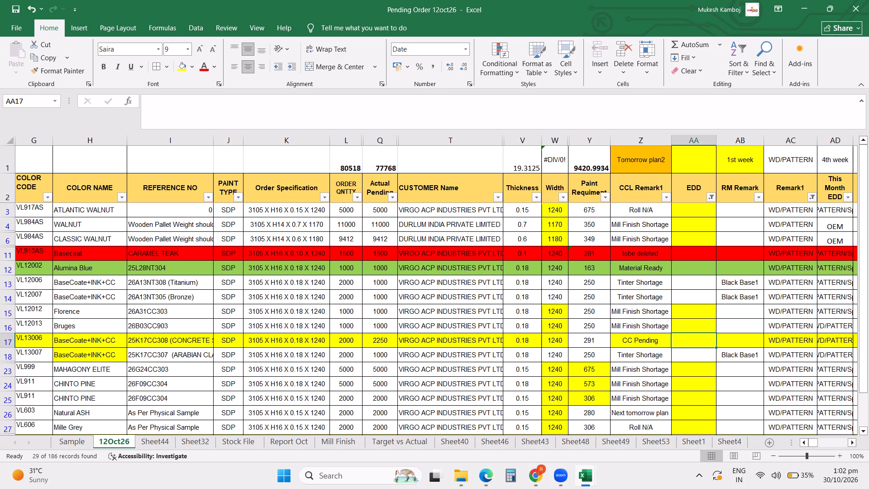
text(31)
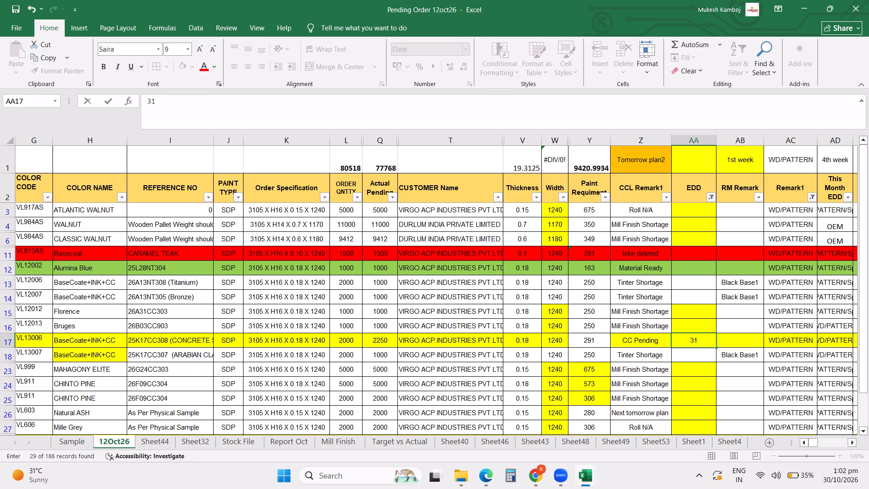
text(oct23)
key(Return)
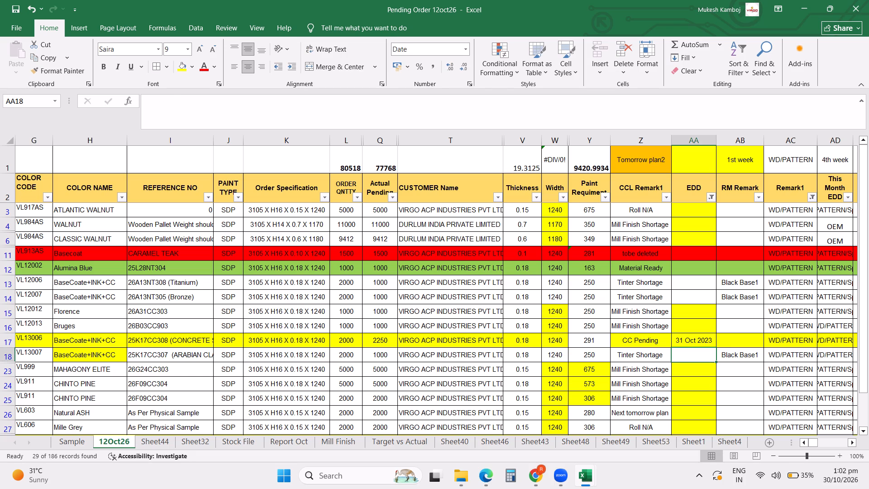
Clear the filters on EDD and Remark1.
click(714, 197)
click(644, 267)
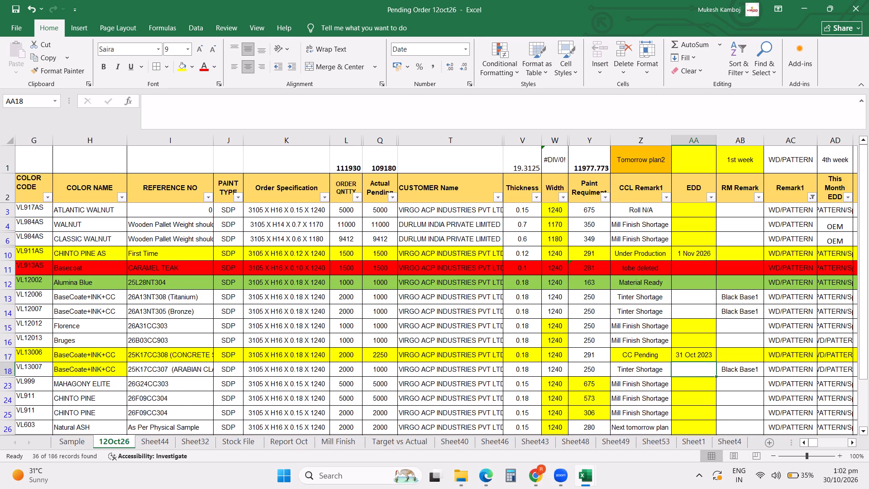
click(496, 197)
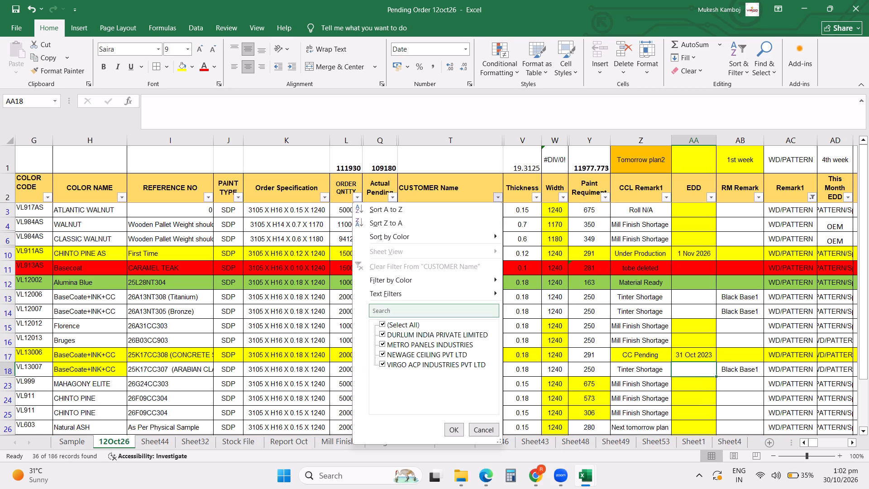
click(610, 297)
click(810, 197)
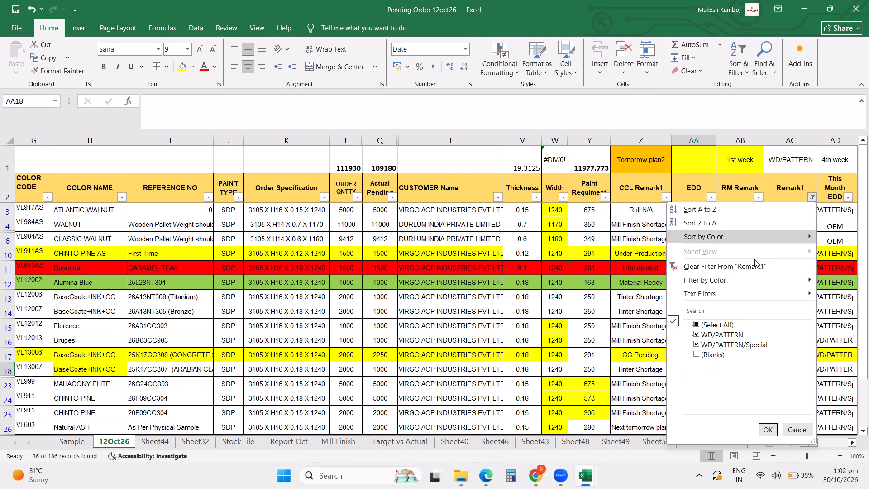
click(739, 267)
Filter CUSTOMER Name with the search text pio.
click(500, 197)
click(404, 310)
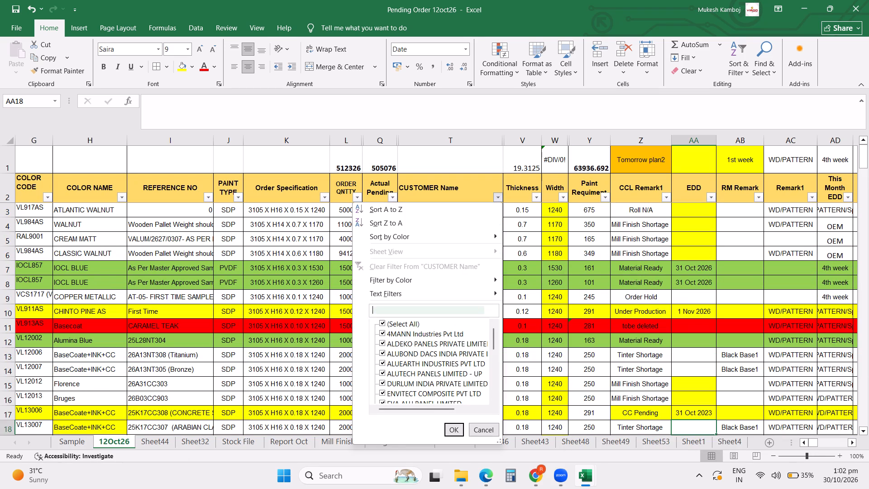
text(pio)
key(Return)
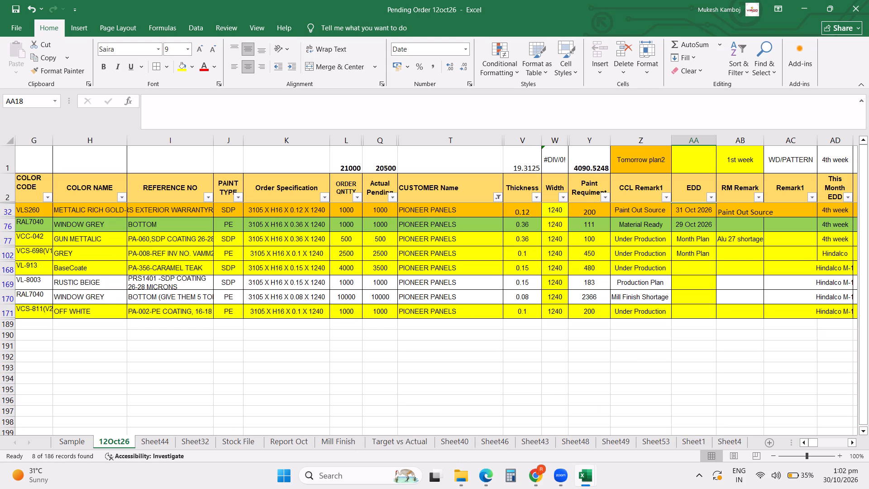
Copy WD/PATTERN from cell AC1 into Remark1 of the VL-913 CARAMEL TEAK order in row 168.
click(791, 160)
key(ctrl+c)
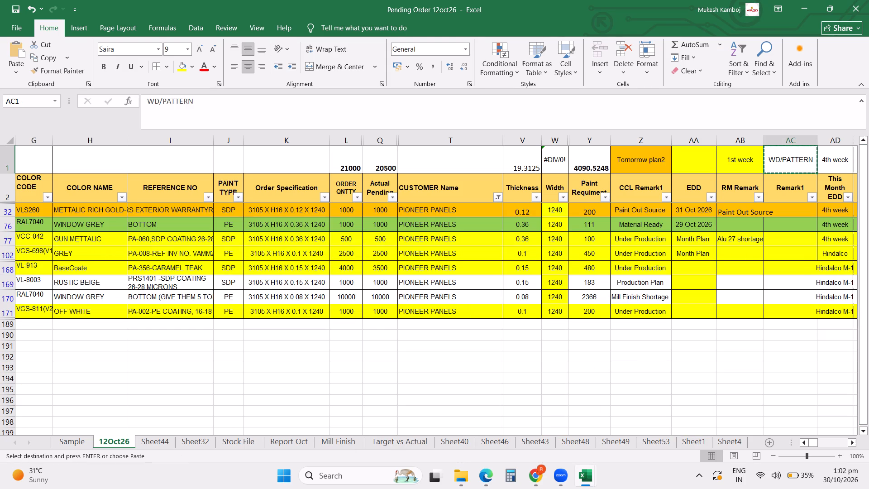
click(788, 270)
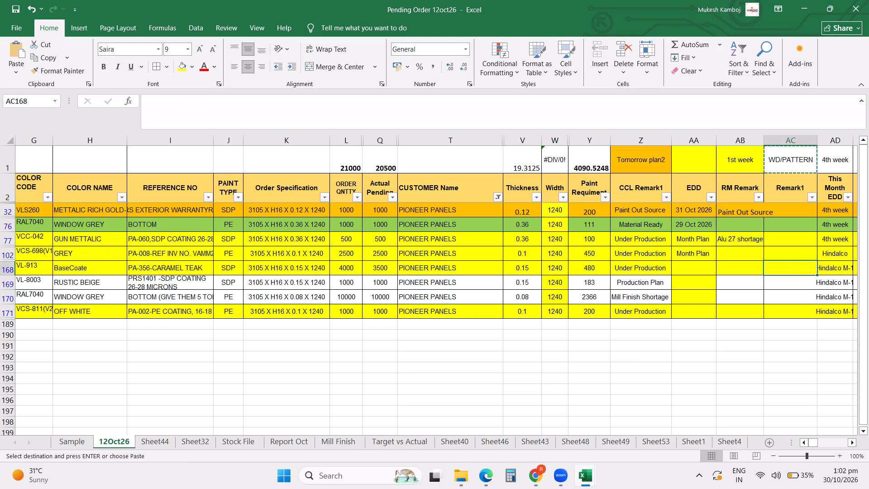
key(ctrl+v)
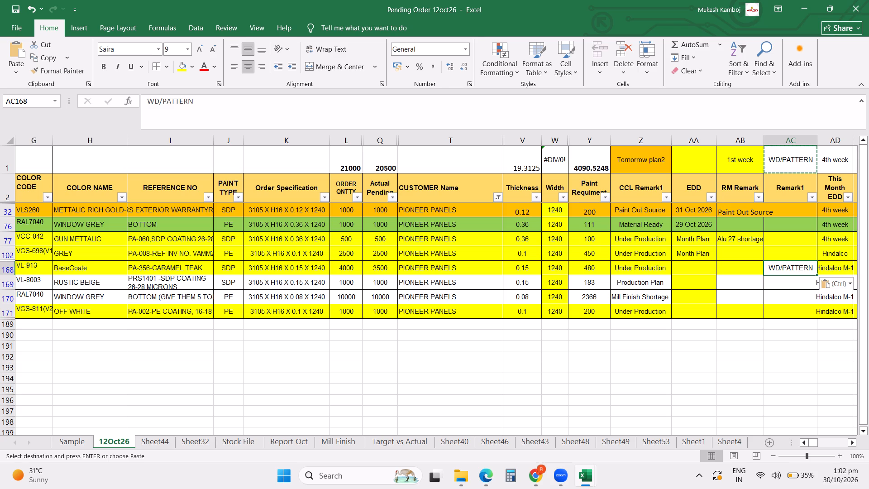
Set the EDD of the VL-913 CARAMEL TEAK order in row 168 to 30 Oct 2026.
click(699, 272)
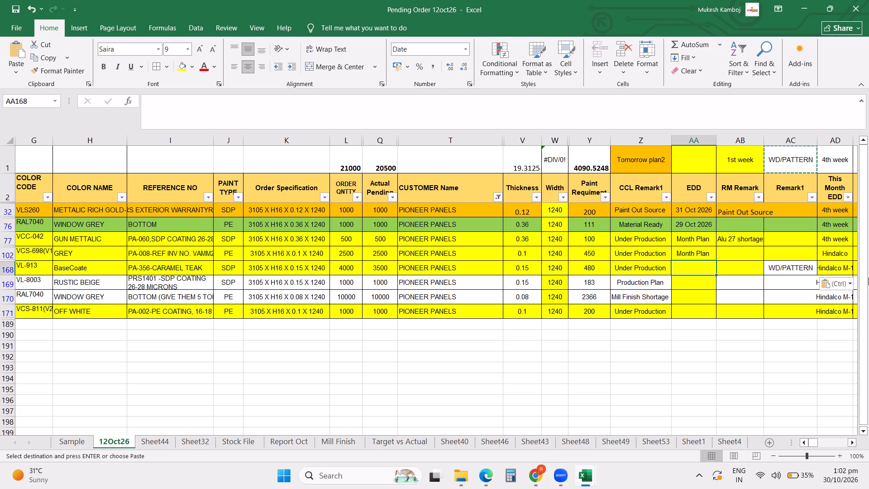
text(30)
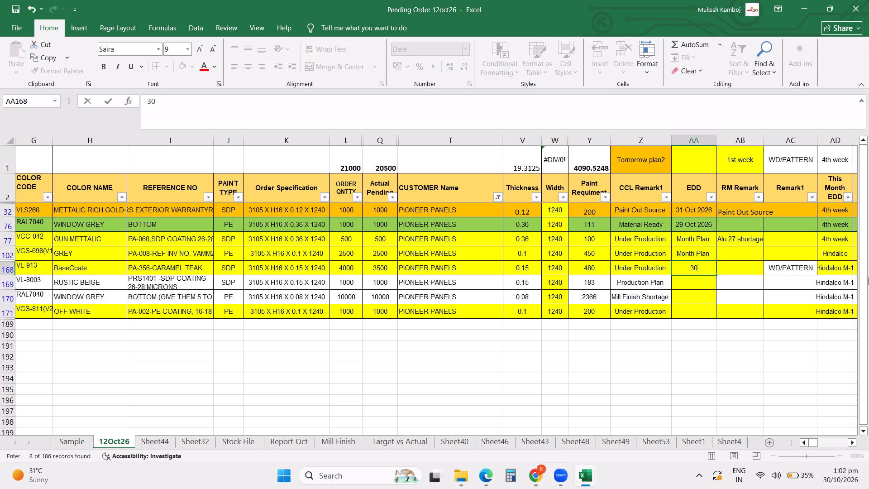
text(oct2)
key(Return)
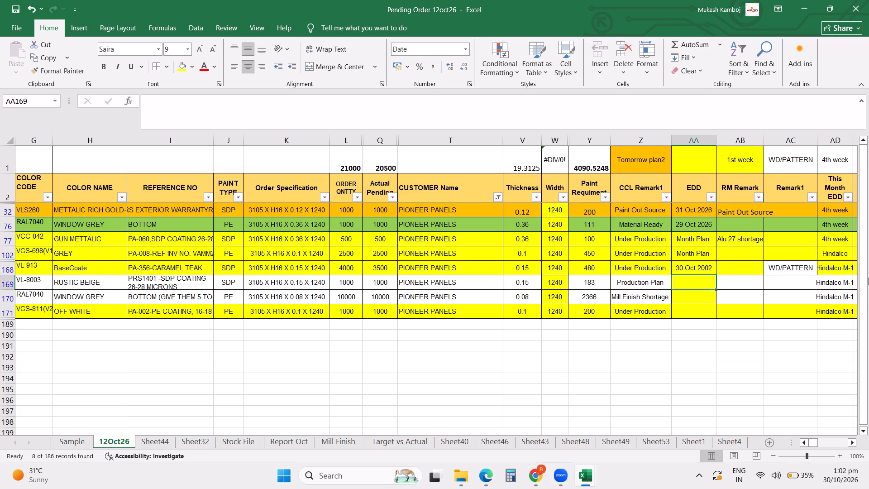
key(Up)
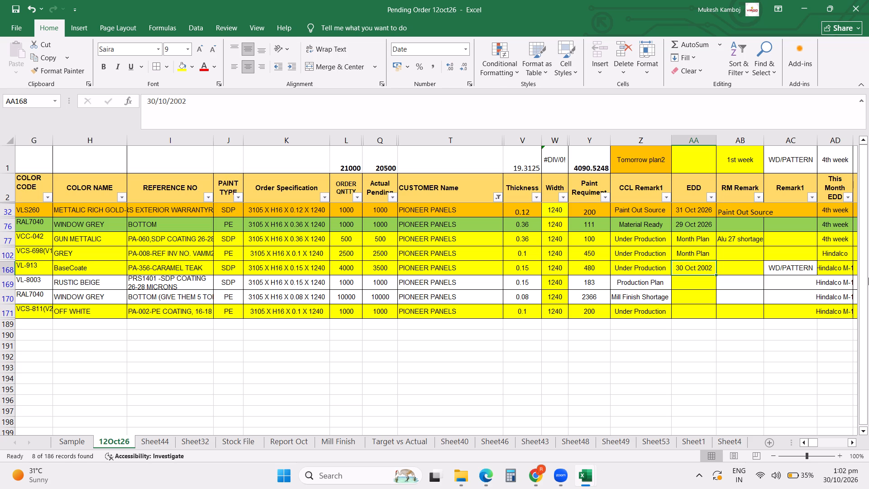
text(30ot)
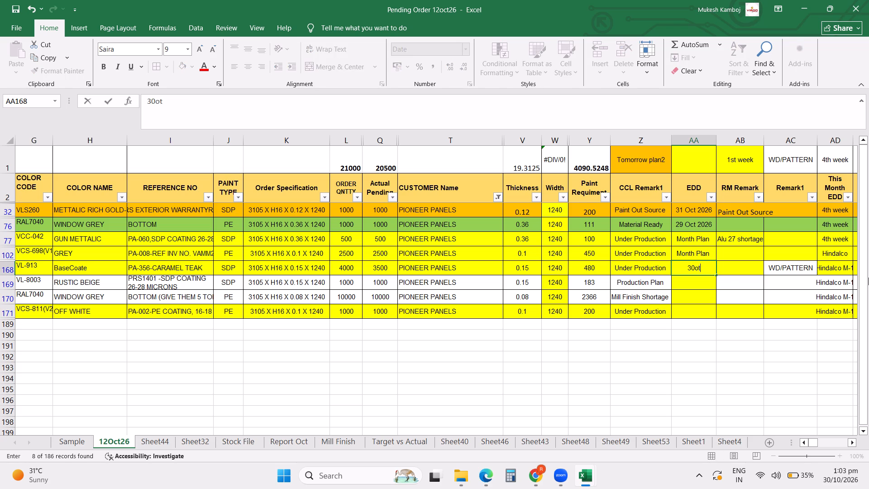
key(BackSpace)
key(BackSpace)
text(oct26)
key(Return)
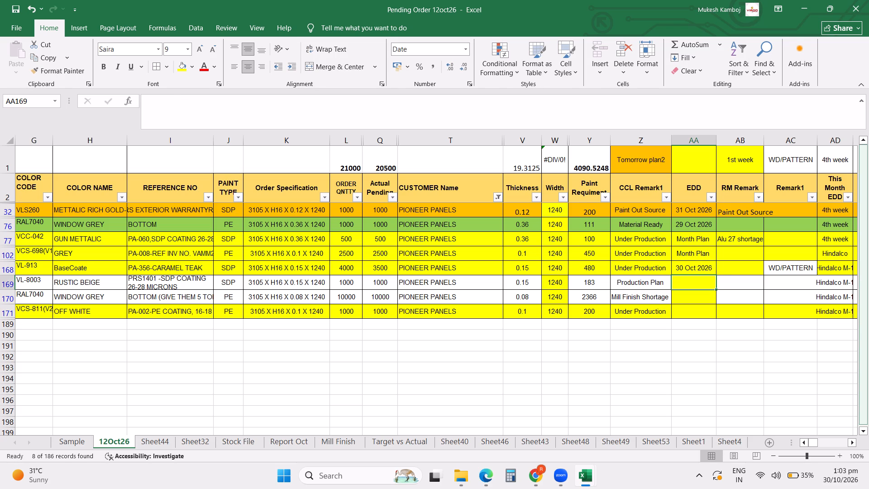
Clear the filter on CUSTOMER Name.
click(497, 197)
click(440, 267)
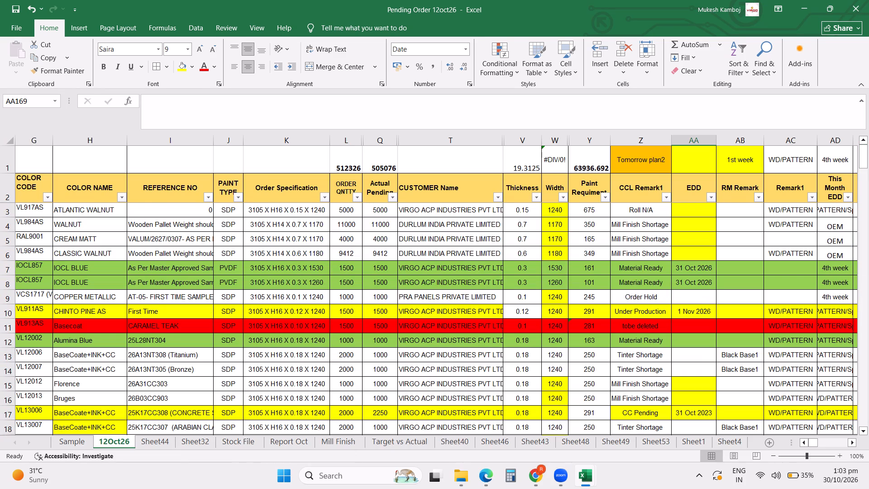
click(714, 194)
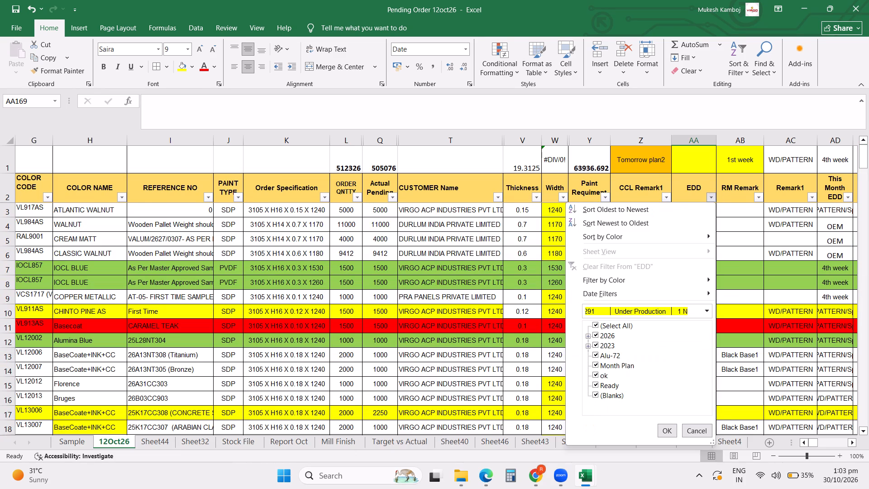
click(765, 267)
Filter Remark1 to exclude blanks, keeping WD/PATTERN and WD/PATTERN/Special orders.
scroll(764, 267, up, 3)
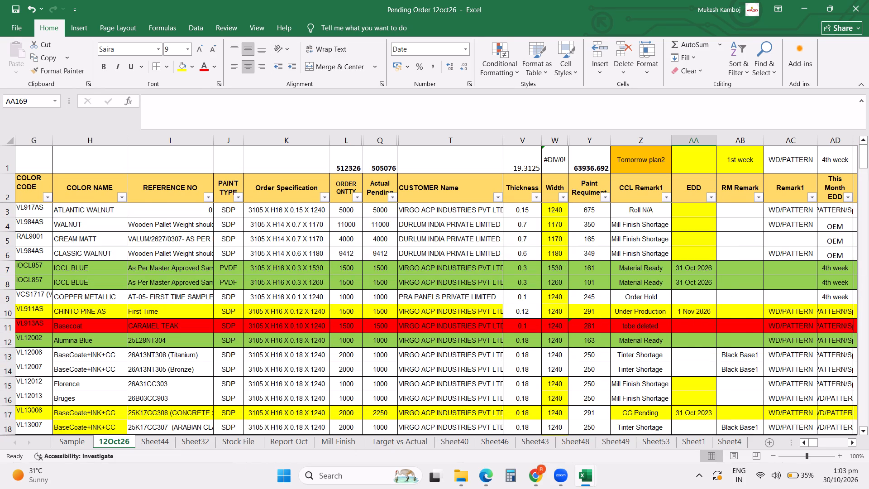
click(810, 197)
click(706, 355)
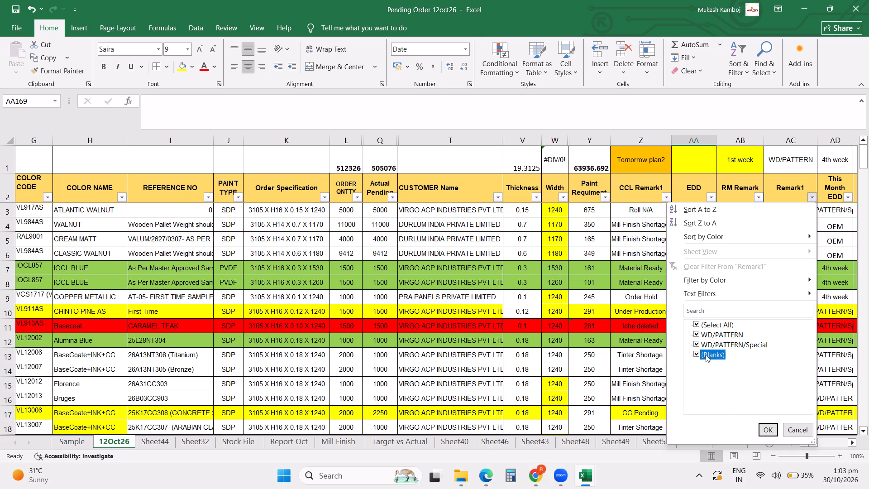
click(762, 428)
scroll(745, 265, up, 3)
click(716, 197)
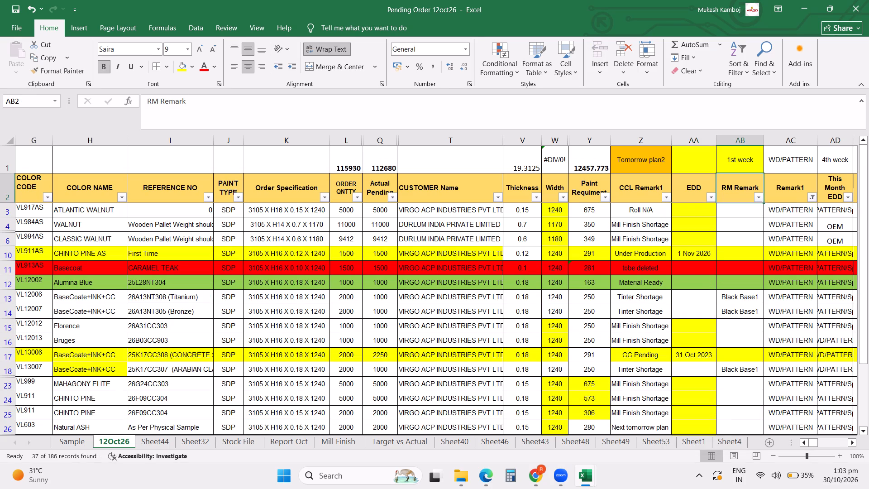
Filter the EDD column to show only the WD/PATTERN orders dated in 2023.
click(712, 197)
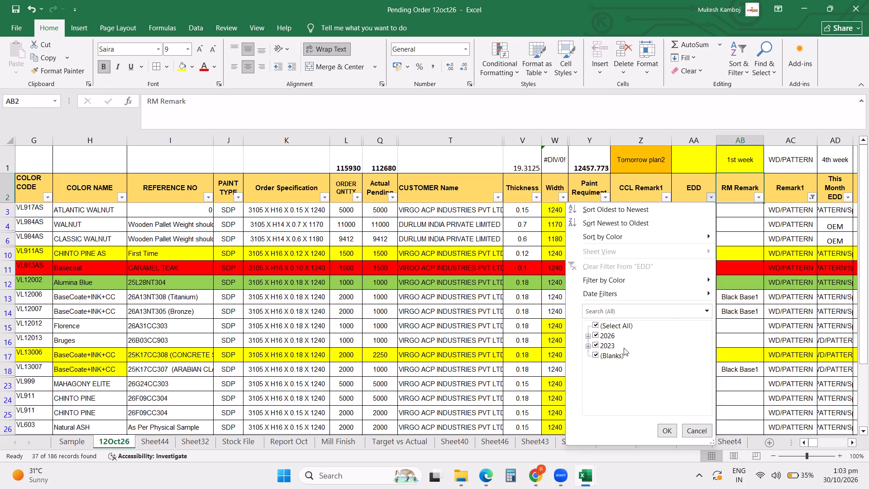
click(596, 320)
click(596, 319)
click(597, 325)
click(590, 349)
click(616, 356)
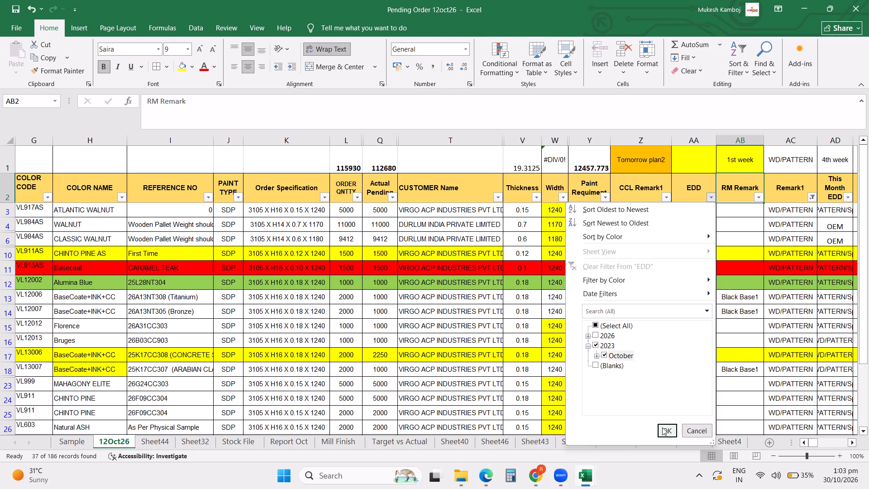
click(662, 427)
Set the EDD of the VL13006 CONCRETE order in row 17 to 31 Oct 2026.
scroll(717, 330, up, 5)
click(708, 213)
click(258, 113)
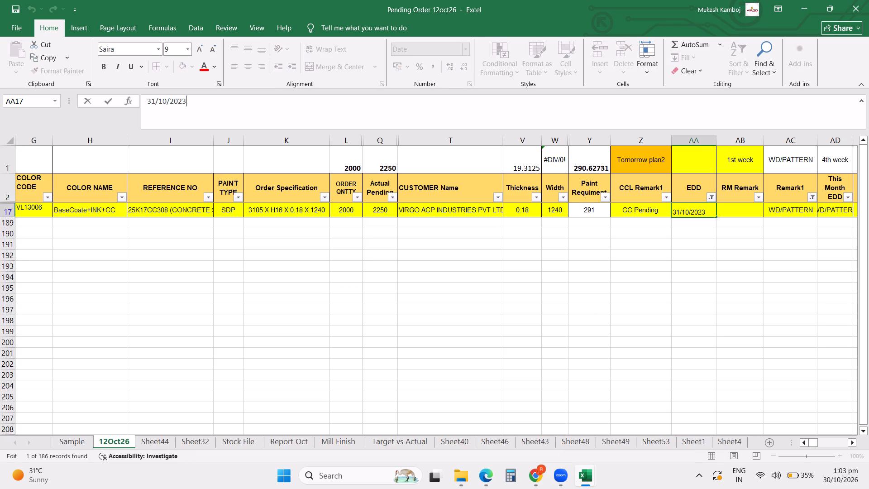
key(BackSpace)
key(6)
key(Return)
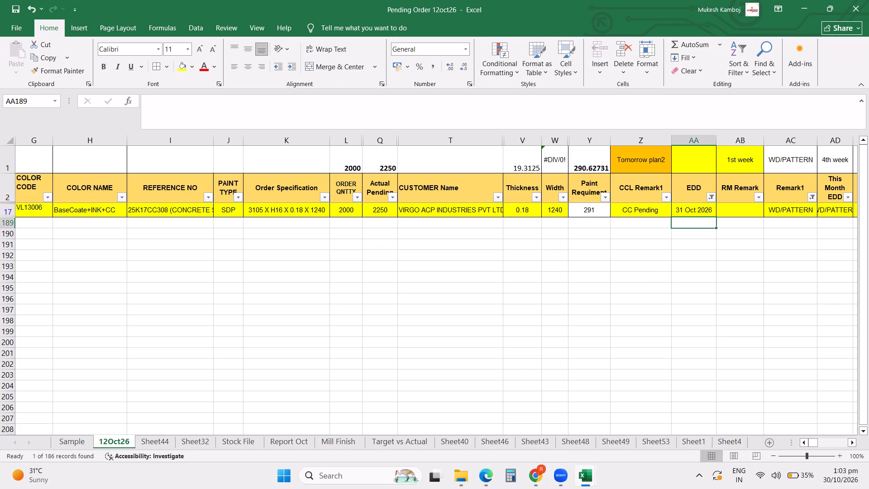
Clear the filter on EDD.
click(375, 293)
click(710, 198)
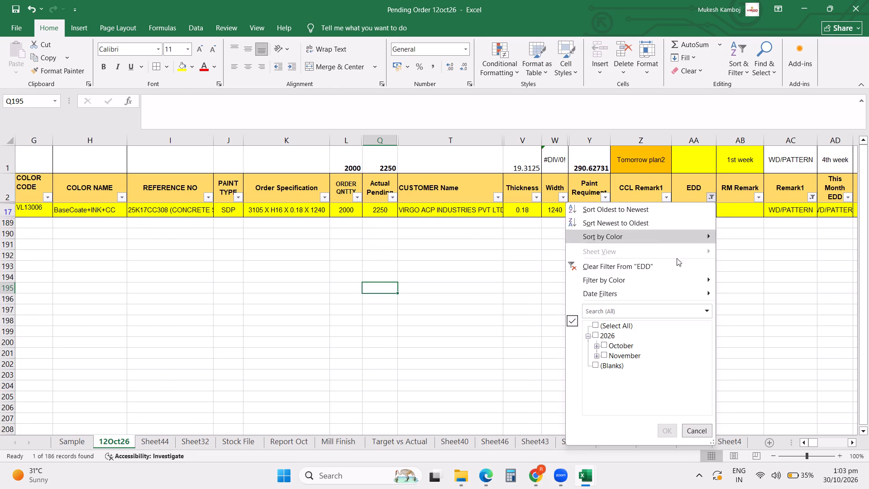
click(642, 267)
Check which November 2026 dates the EDD column contains, without applying a filter.
click(711, 198)
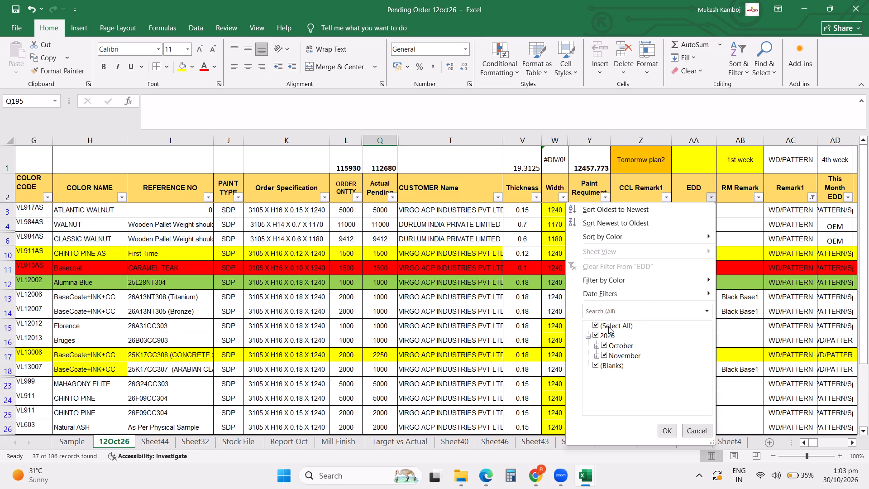
click(608, 326)
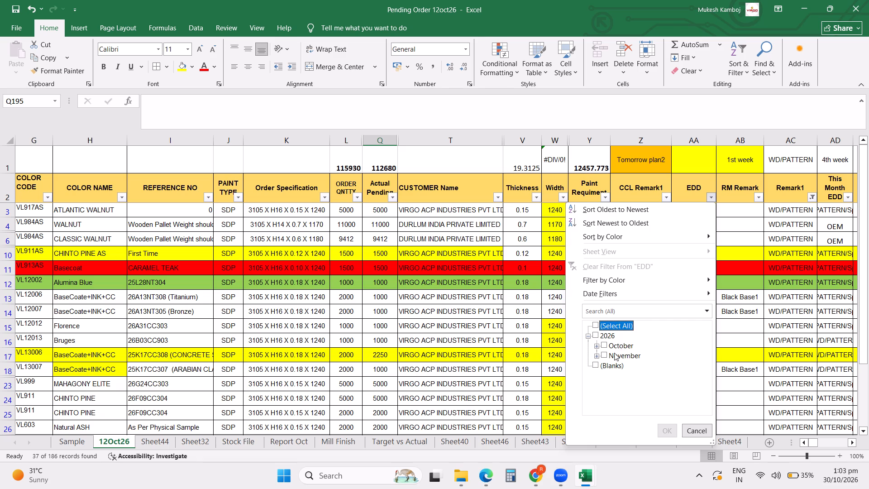
click(612, 355)
click(594, 355)
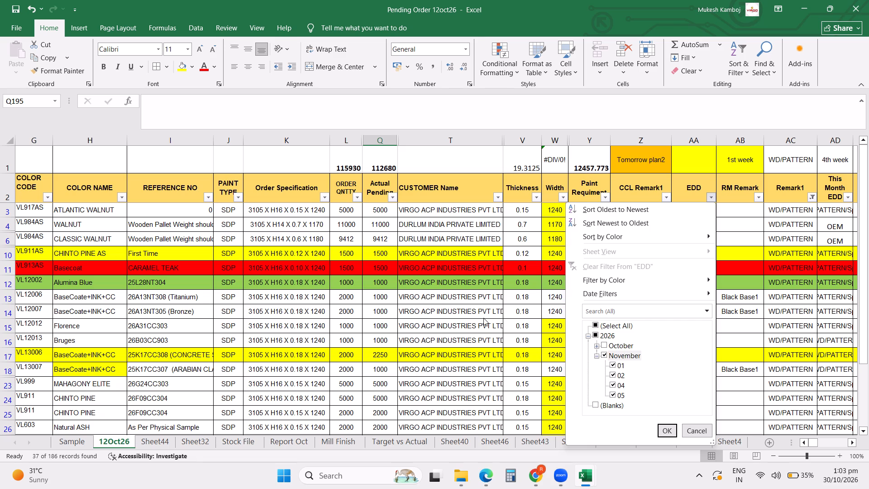
click(752, 291)
click(713, 195)
click(616, 325)
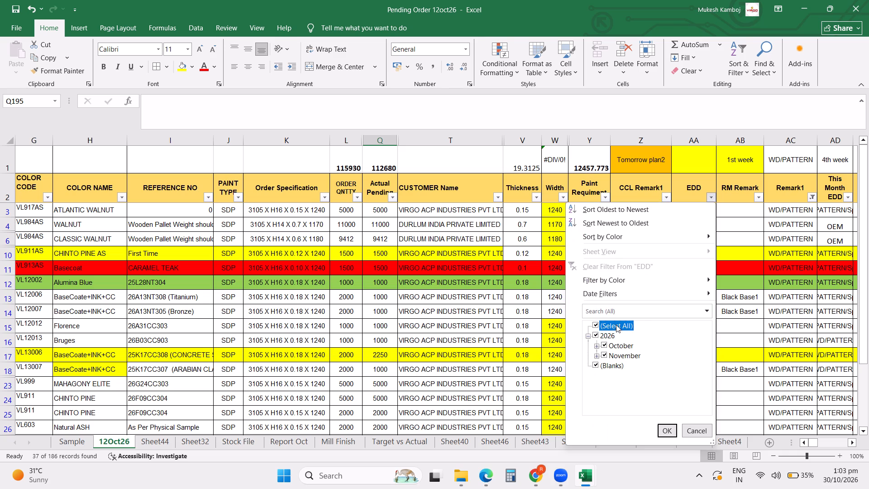
click(597, 324)
click(597, 324)
click(732, 320)
Set the EDD of the VL984 NEWAGE CEILING order in row 188 to 3 Nov 2026.
scroll(690, 314, down, 14)
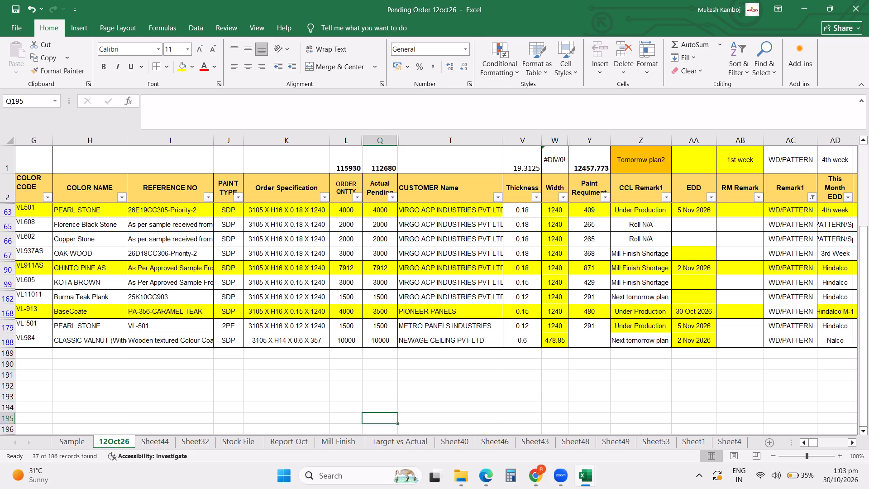
click(686, 341)
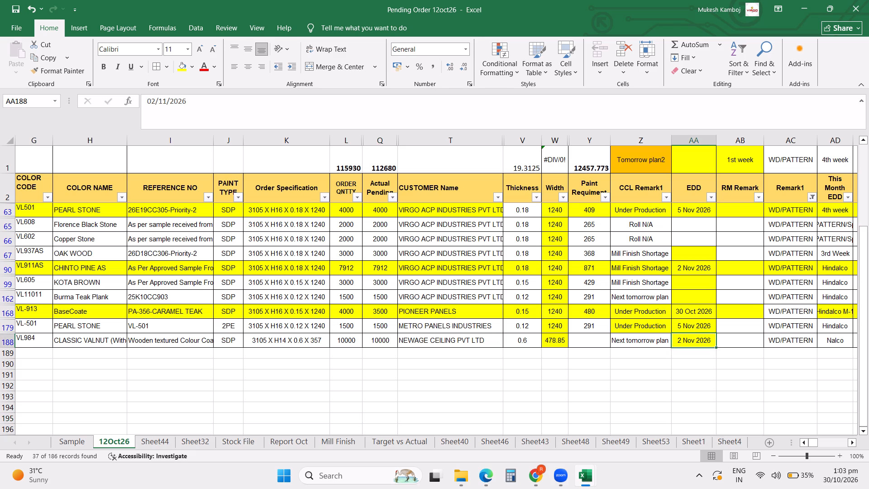
click(155, 99)
key(BackSpace)
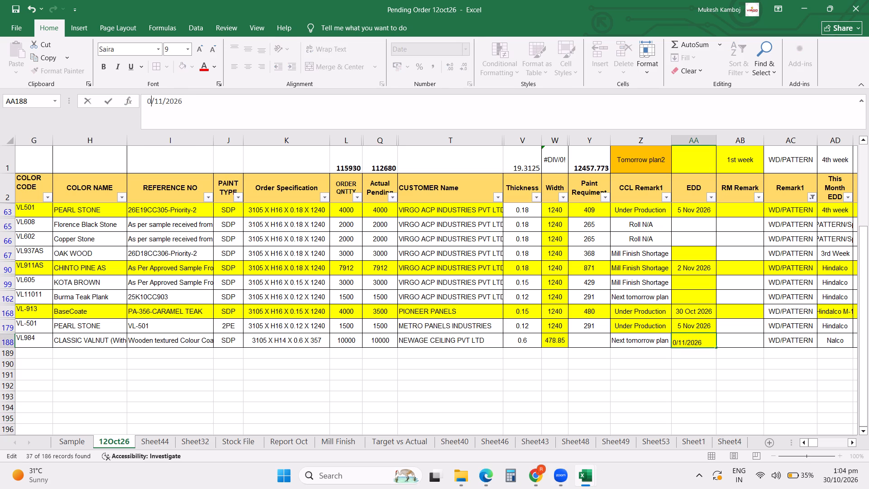
key(3)
key(Return)
Review the EDDs and CCL remarks across the listed WD/PATTERN orders.
scroll(662, 263, up, 5)
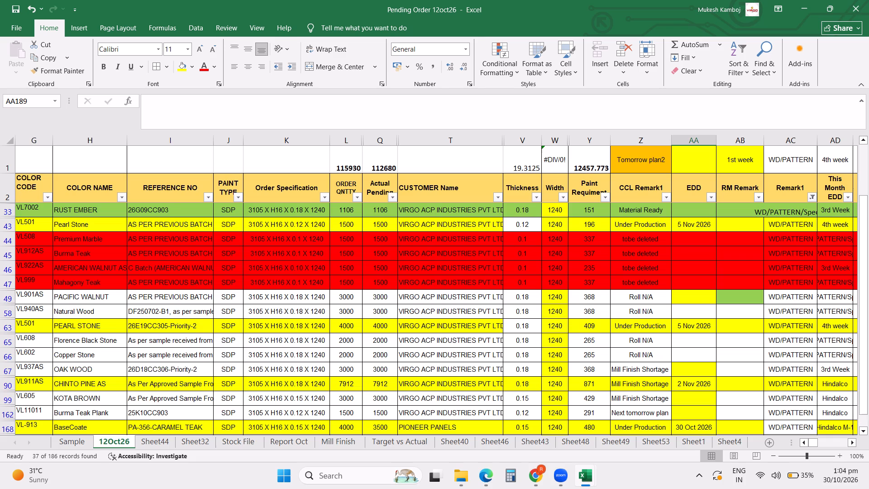
scroll(662, 263, down, 3)
scroll(662, 263, up, 3)
scroll(662, 263, down, 4)
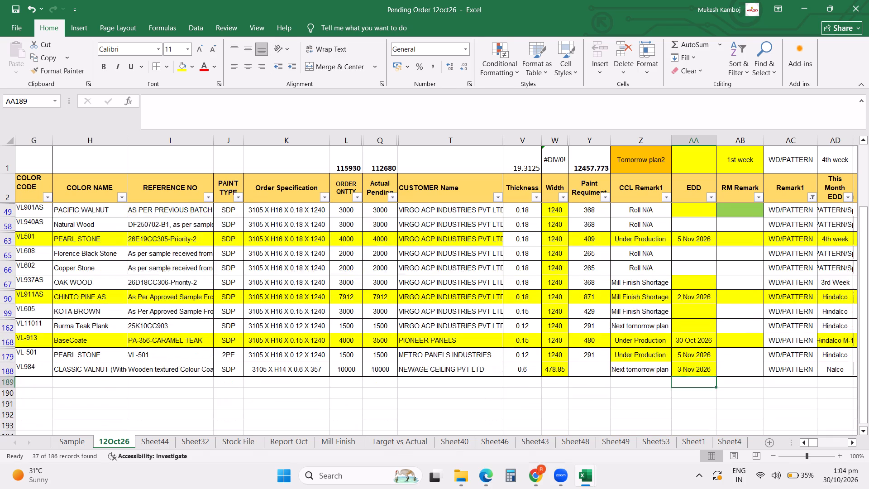
scroll(662, 263, down, 2)
click(468, 284)
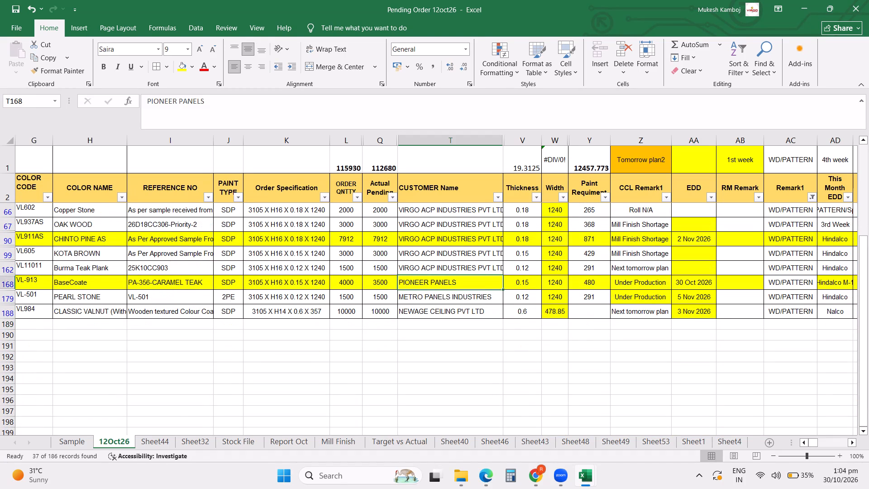
scroll(468, 284, up, 11)
click(710, 198)
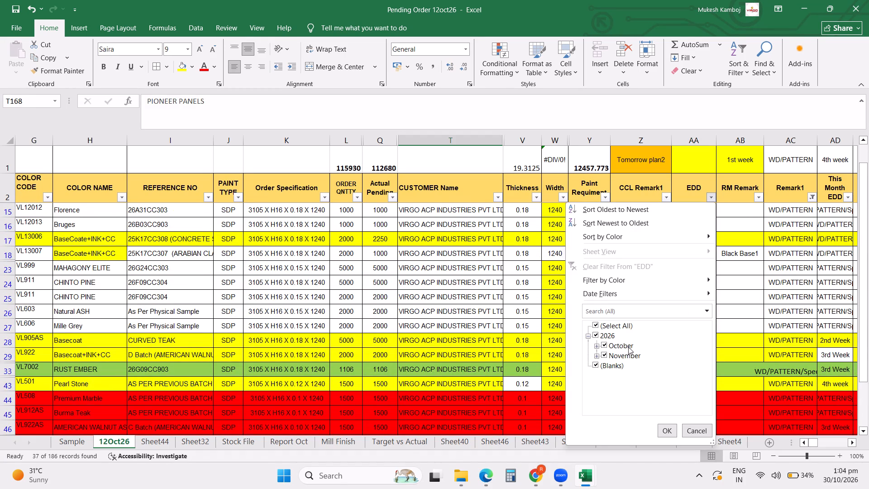
click(600, 320)
click(595, 321)
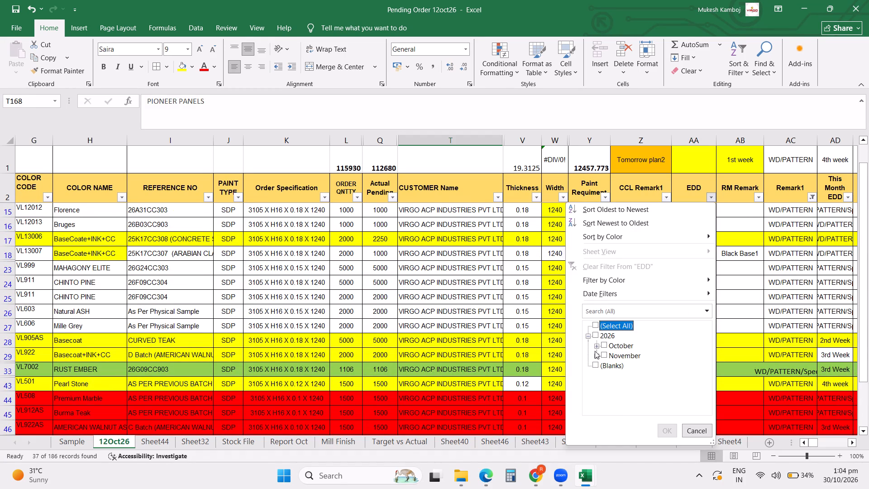
click(594, 356)
click(758, 301)
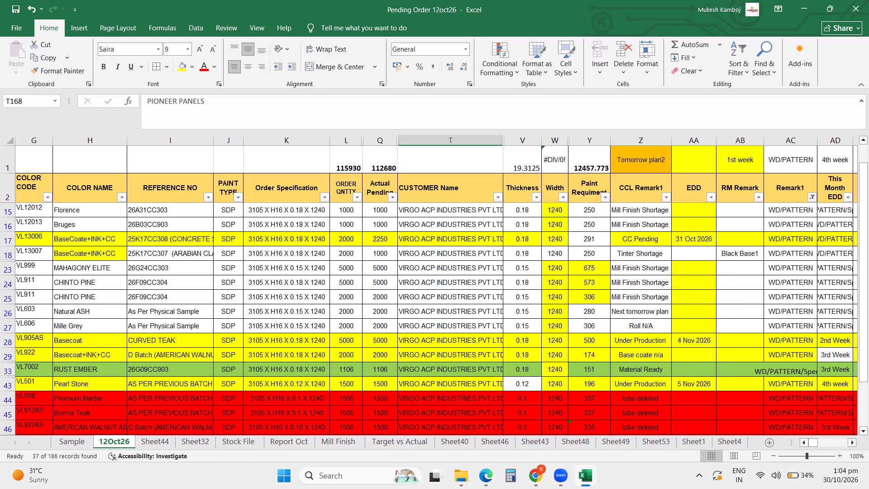
scroll(587, 278, up, 5)
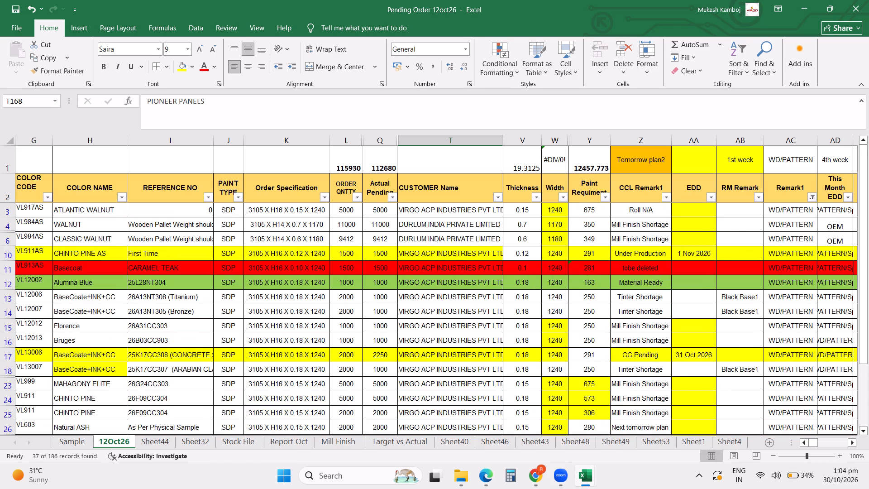
scroll(583, 280, down, 9)
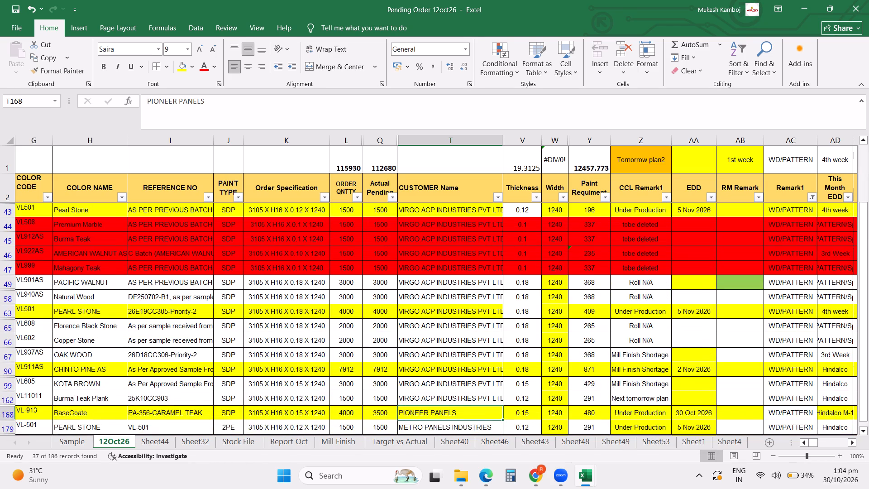
scroll(579, 283, up, 2)
scroll(579, 283, down, 6)
Filter EDD to blanks only, excluding the October and November 2026 dates.
click(712, 198)
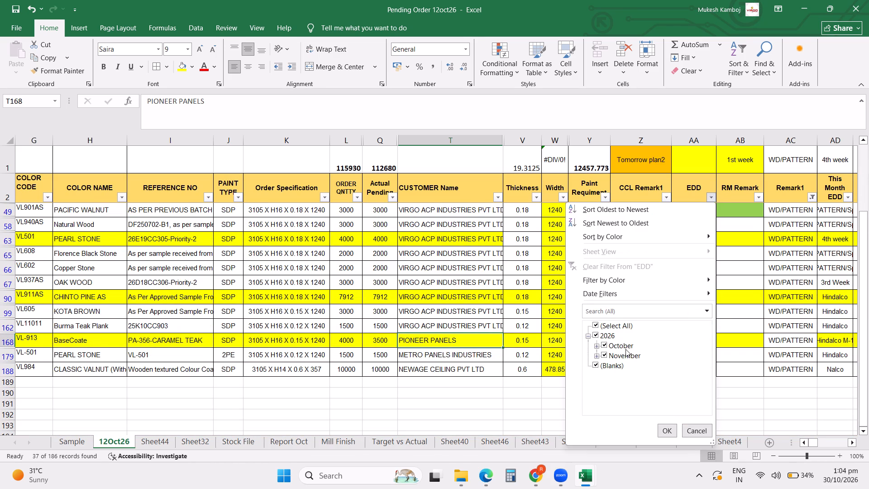
click(621, 346)
click(617, 353)
click(669, 430)
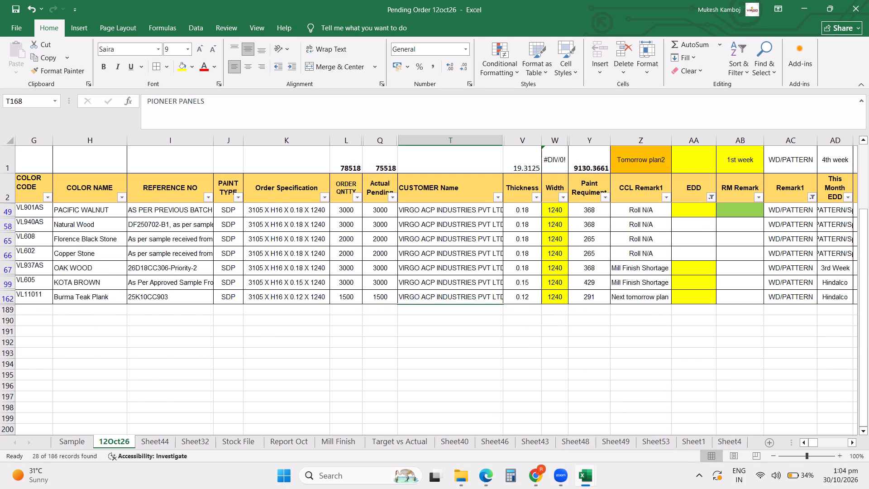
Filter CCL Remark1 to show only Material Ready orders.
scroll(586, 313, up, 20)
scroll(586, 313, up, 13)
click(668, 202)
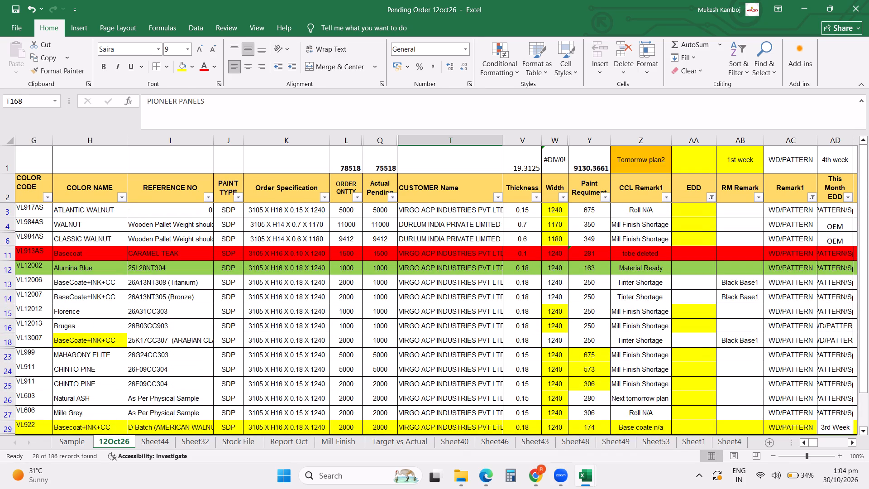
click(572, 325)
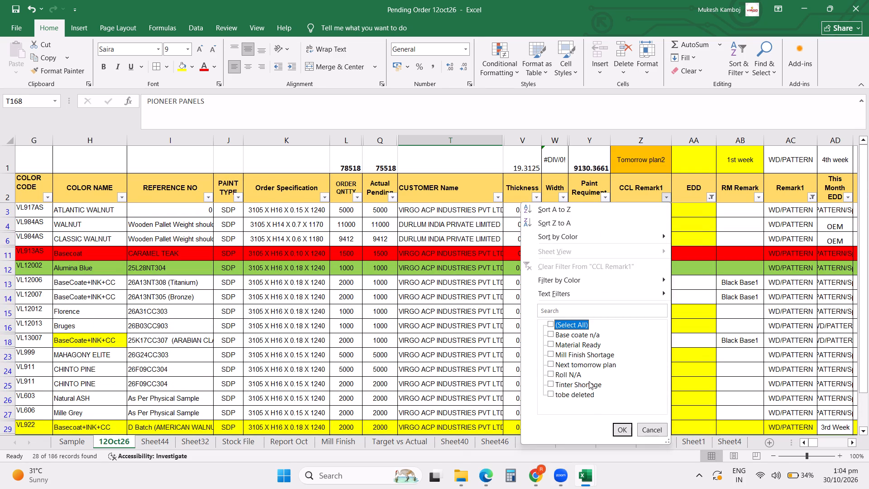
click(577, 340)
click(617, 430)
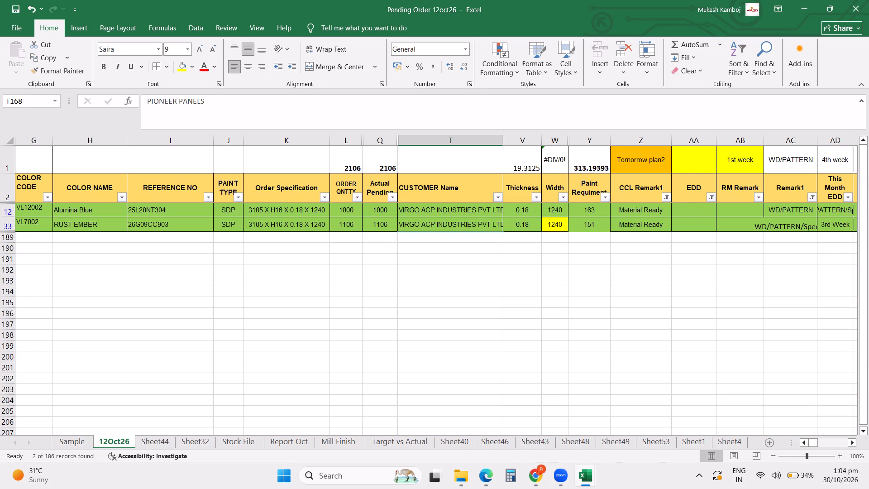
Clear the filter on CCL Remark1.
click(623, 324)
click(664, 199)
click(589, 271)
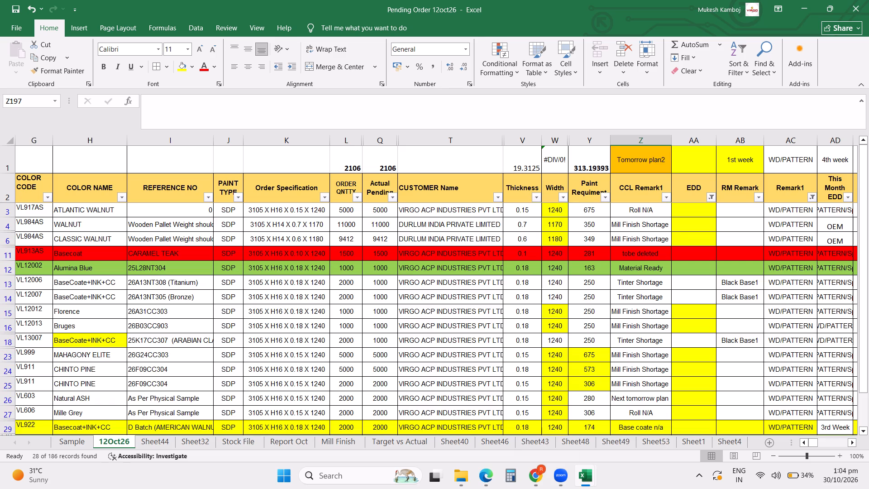
Review the WD/PATTERN orders with blank EDD, checking their pending quantities and CCL remarks.
click(713, 200)
click(471, 297)
click(391, 290)
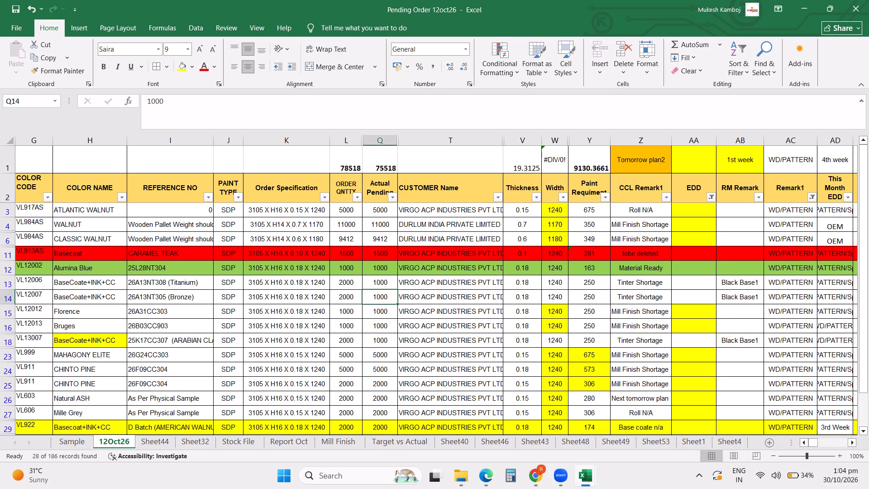
scroll(391, 290, down, 11)
scroll(391, 290, up, 3)
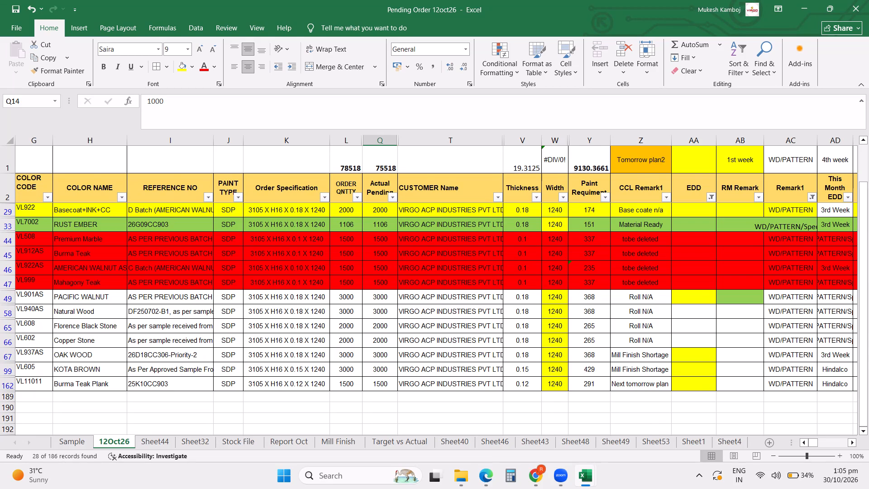
scroll(385, 250, up, 20)
scroll(385, 250, up, 1)
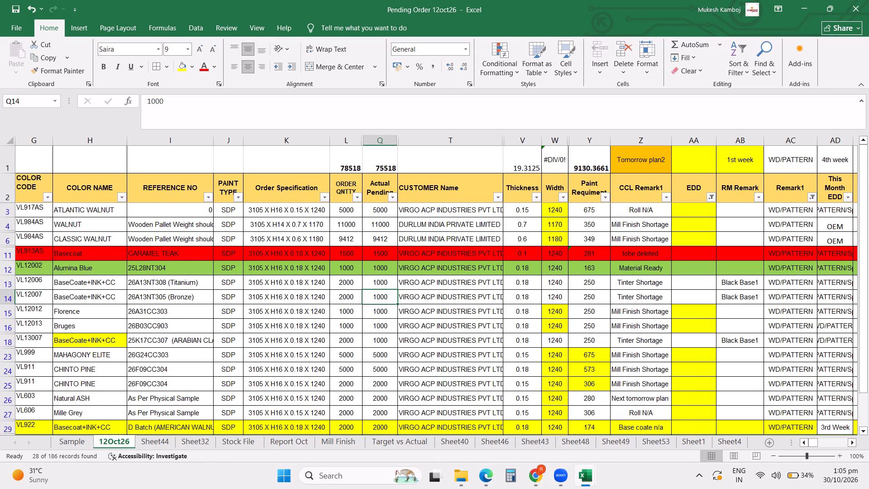
click(501, 194)
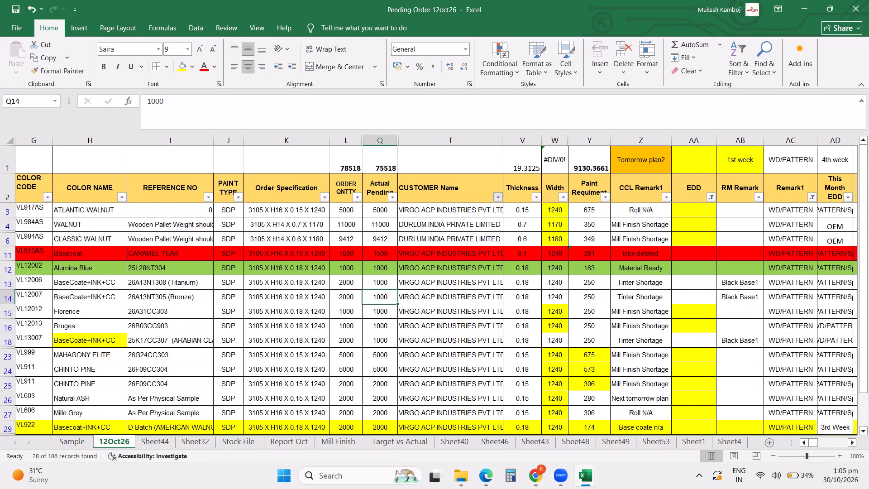
click(242, 327)
scroll(248, 287, up, 13)
scroll(631, 269, down, 3)
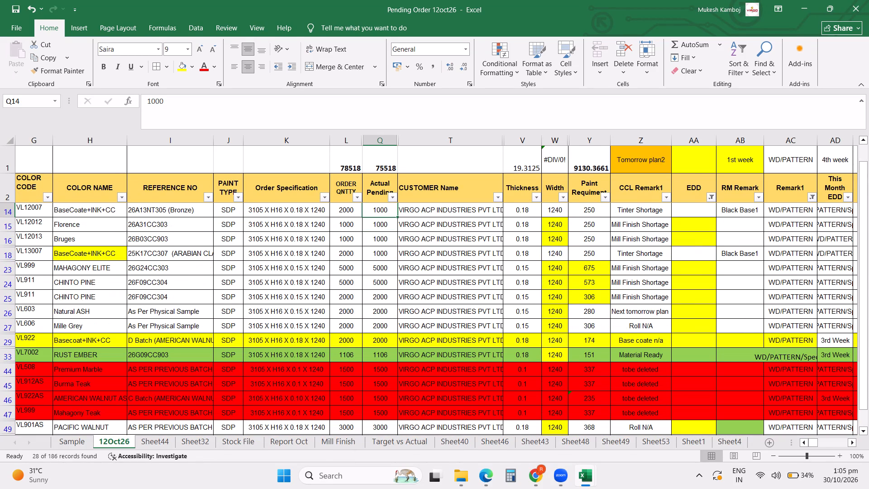
scroll(631, 269, down, 7)
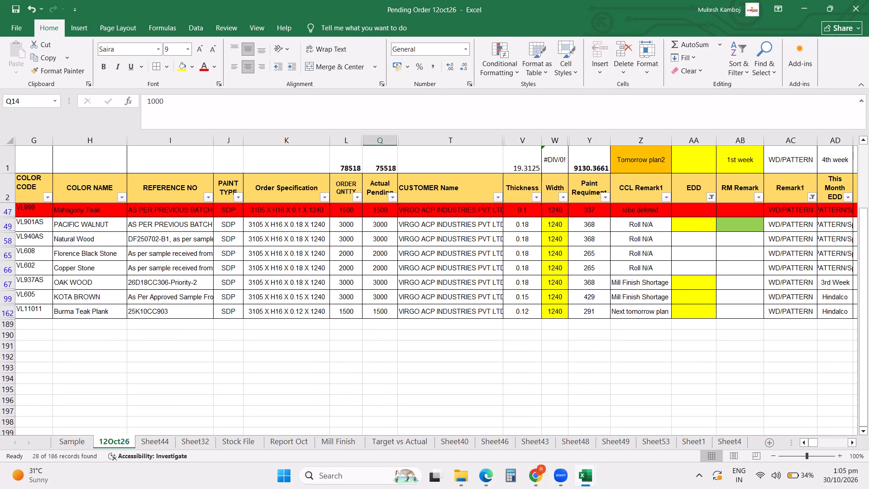
scroll(630, 269, up, 20)
scroll(630, 269, up, 13)
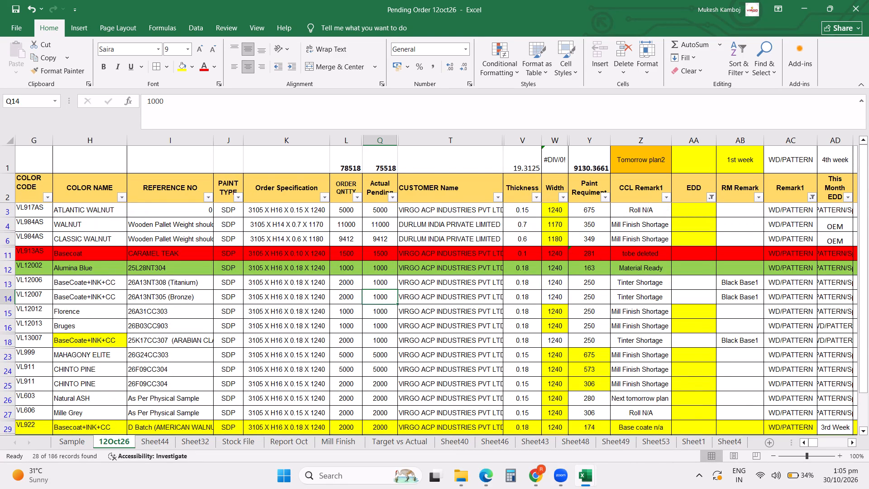
Check the November 2026 dates in the system calendar.
double_click(827, 478)
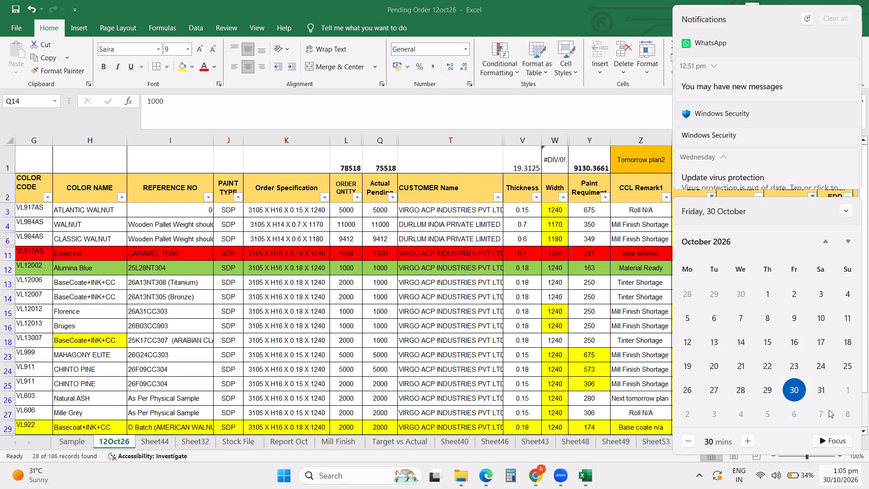
click(828, 242)
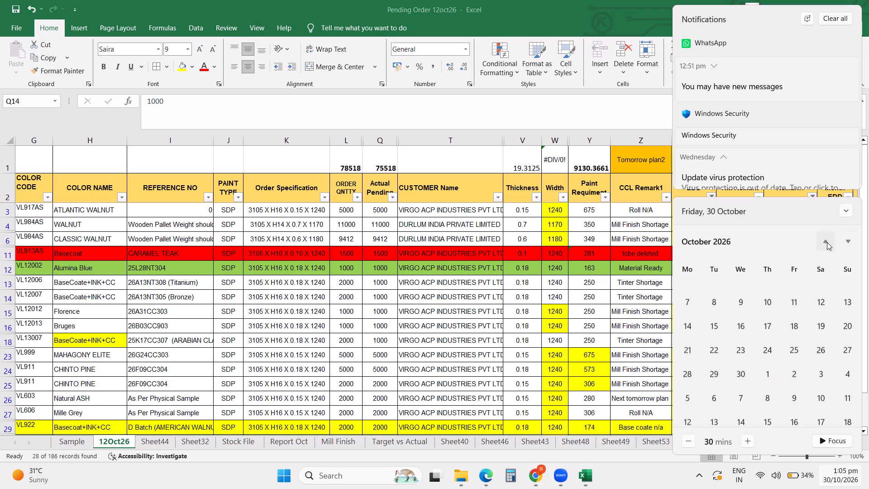
click(853, 243)
click(853, 243)
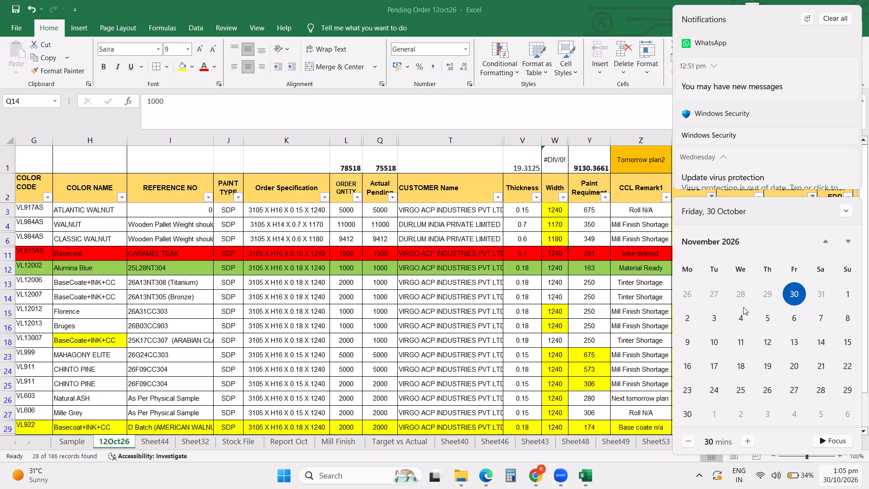
click(582, 350)
Review the blank-EDD WD/PATTERN orders again, from the Alumina Blue row through the Roll N/A rows.
scroll(650, 272, down, 5)
scroll(648, 275, up, 3)
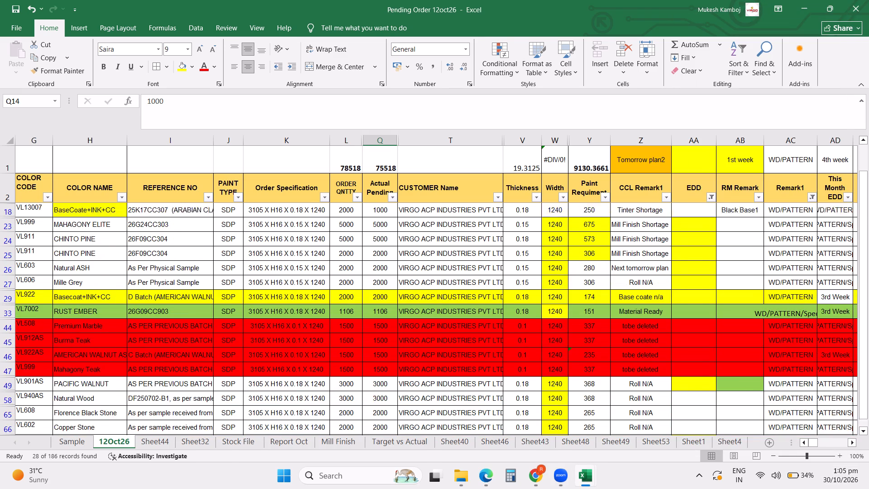
scroll(648, 275, up, 2)
click(392, 270)
scroll(357, 286, down, 2)
scroll(357, 287, up, 2)
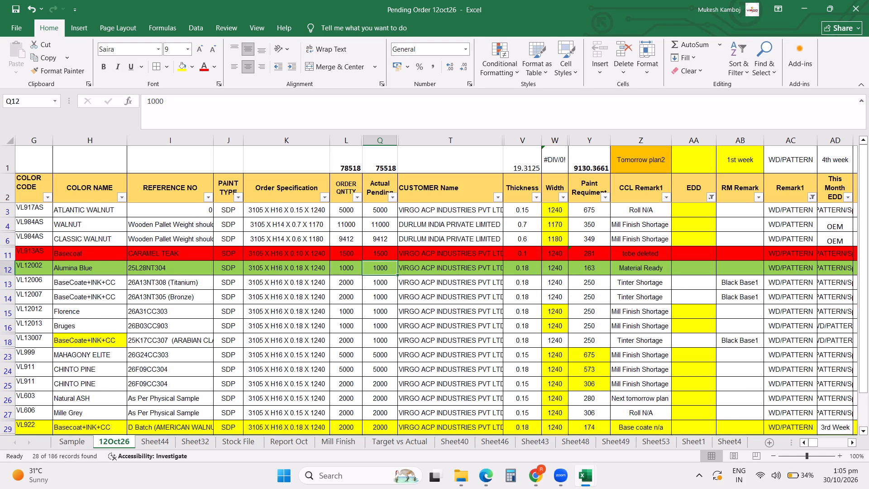
click(692, 285)
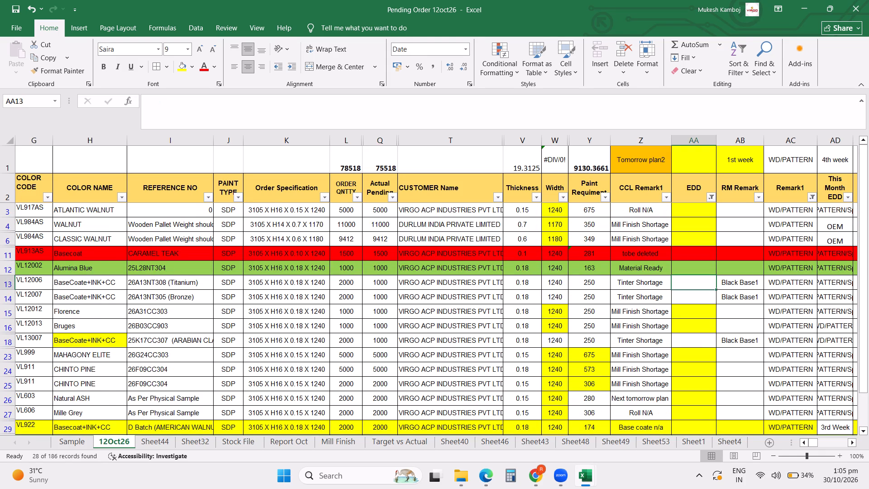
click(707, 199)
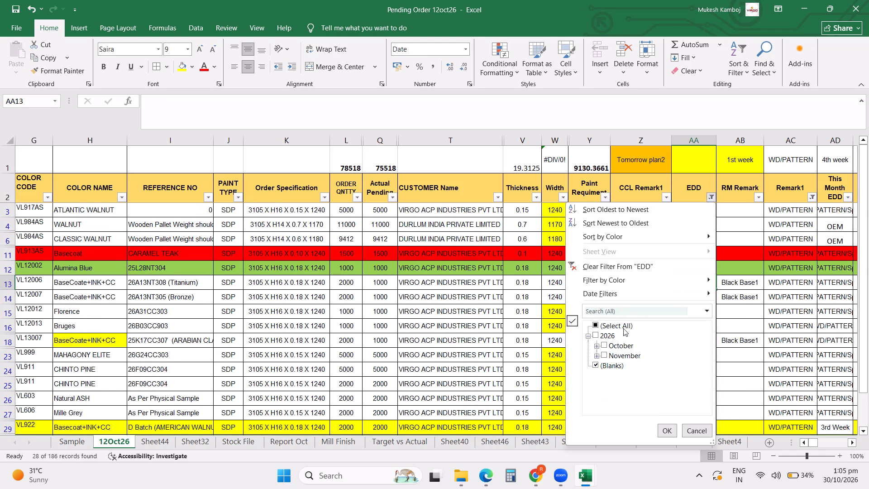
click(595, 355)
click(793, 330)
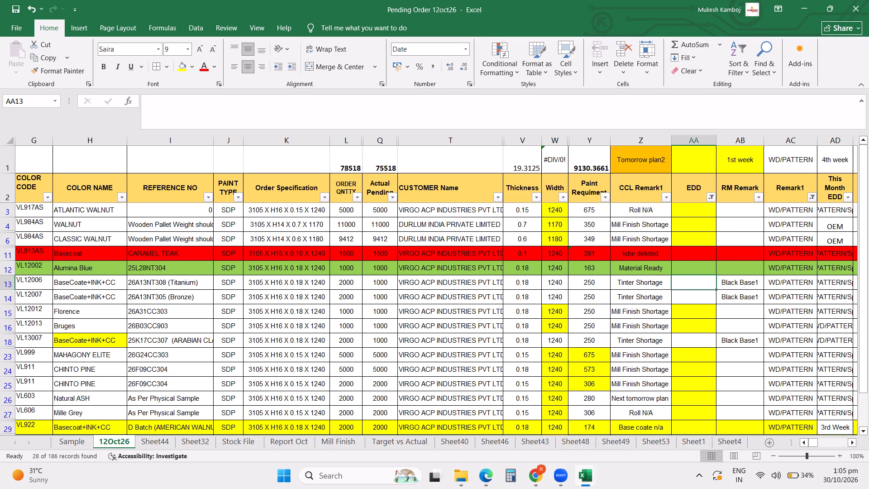
click(698, 283)
text(06)
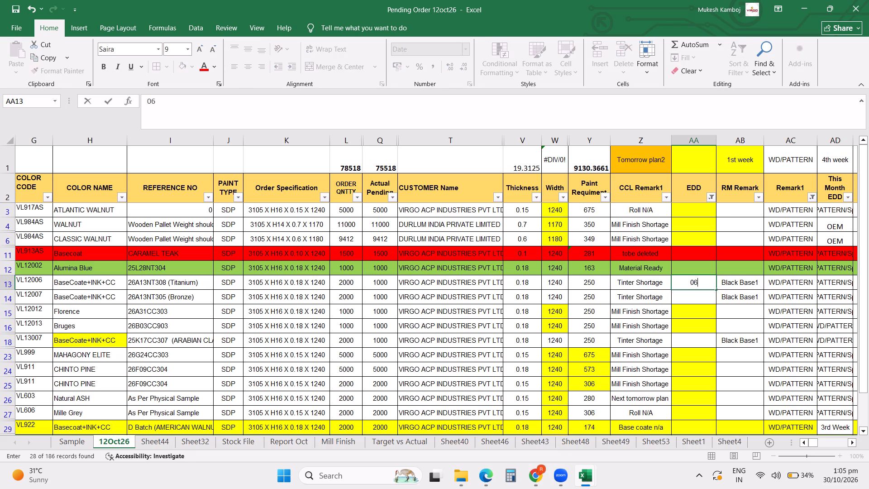
text(nov26)
key(Return)
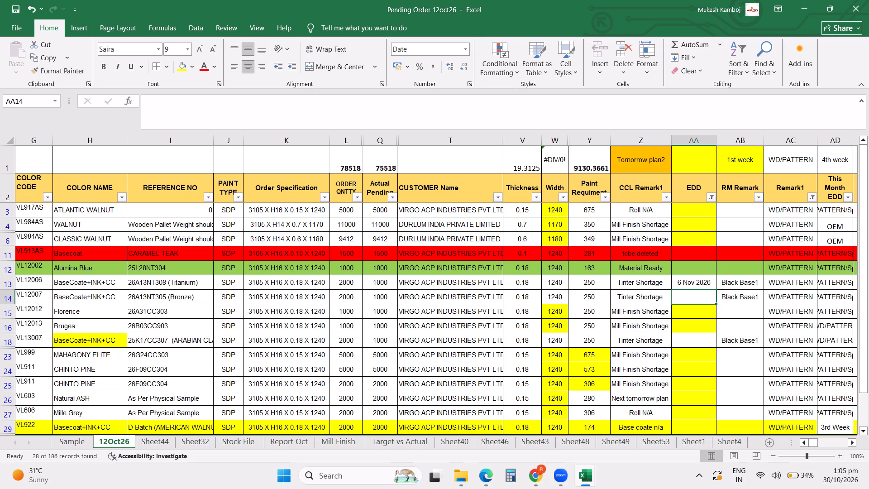
key(Up)
key(ctrl+c)
key(Down)
key(ctrl+v)
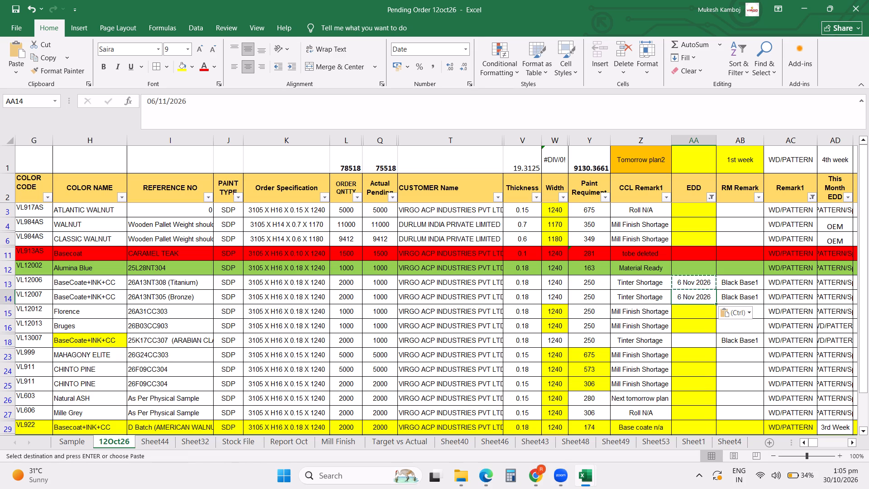
click(158, 102)
click(154, 100)
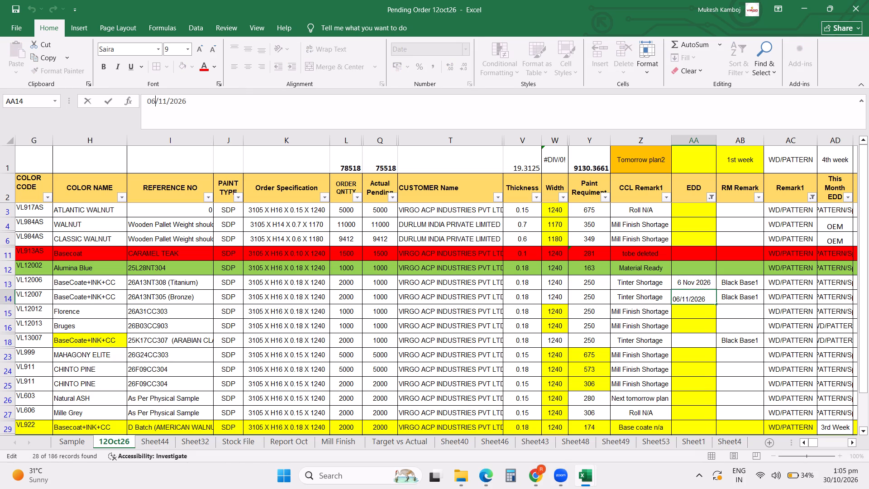
key(BackSpace)
key(7)
key(Return)
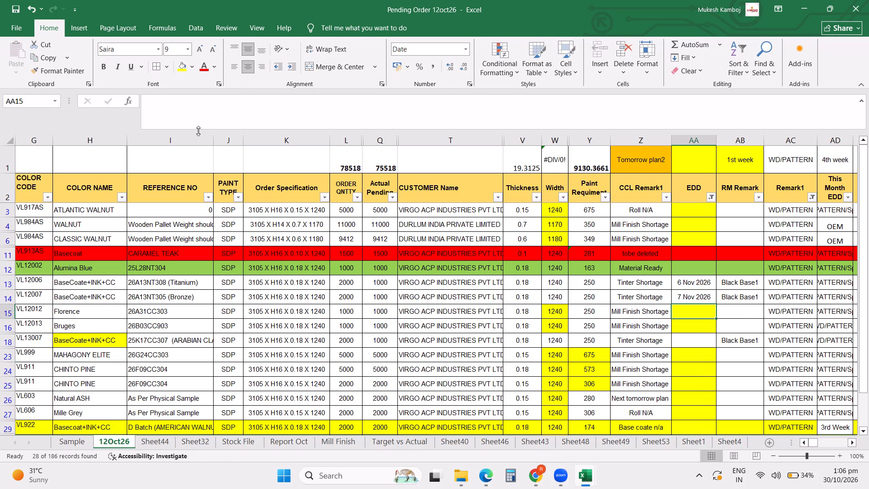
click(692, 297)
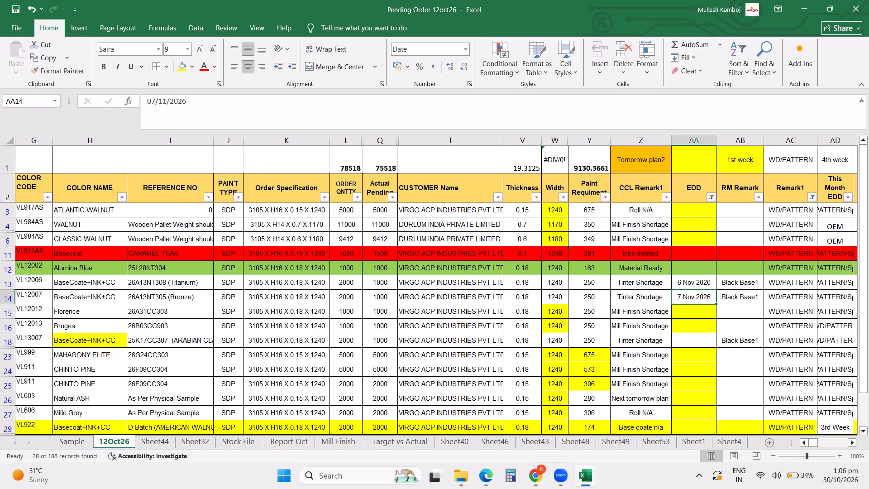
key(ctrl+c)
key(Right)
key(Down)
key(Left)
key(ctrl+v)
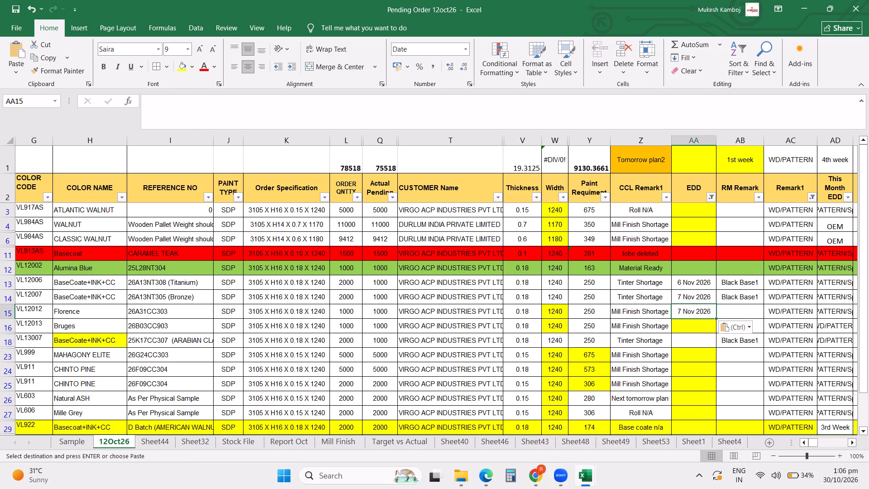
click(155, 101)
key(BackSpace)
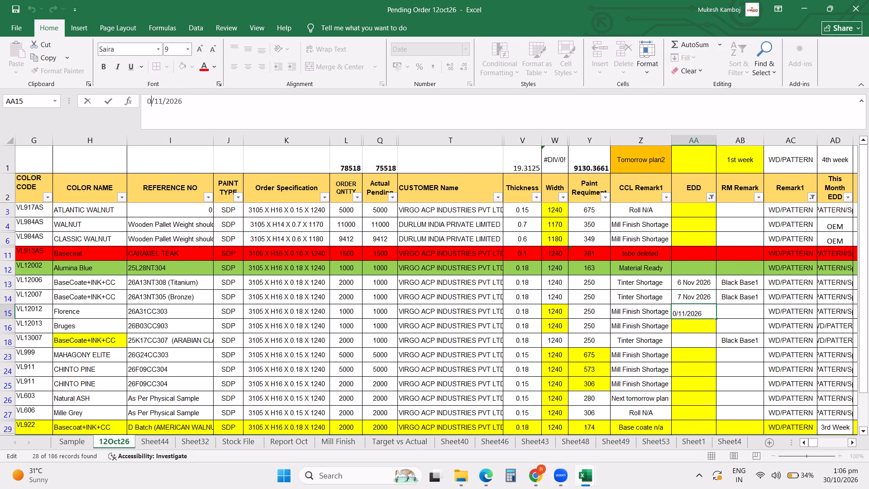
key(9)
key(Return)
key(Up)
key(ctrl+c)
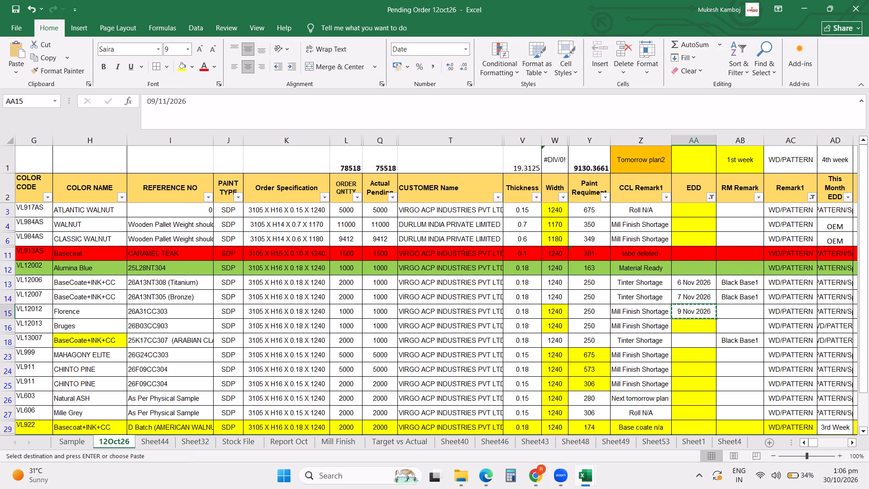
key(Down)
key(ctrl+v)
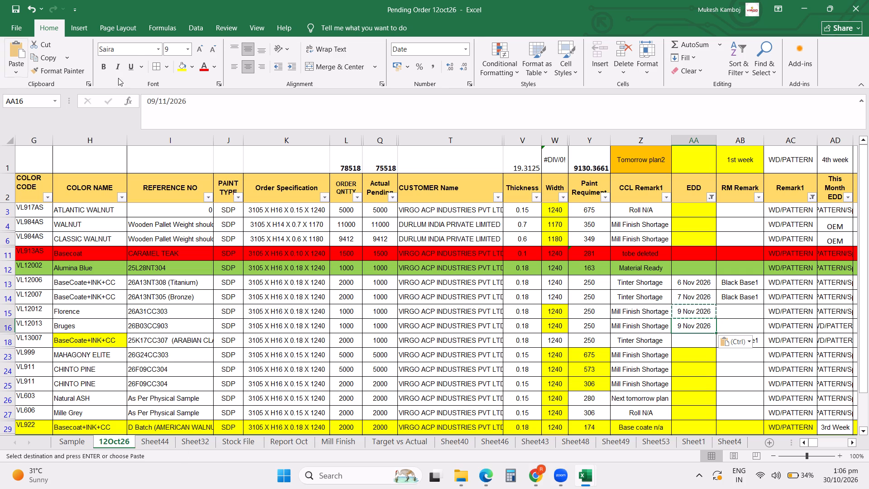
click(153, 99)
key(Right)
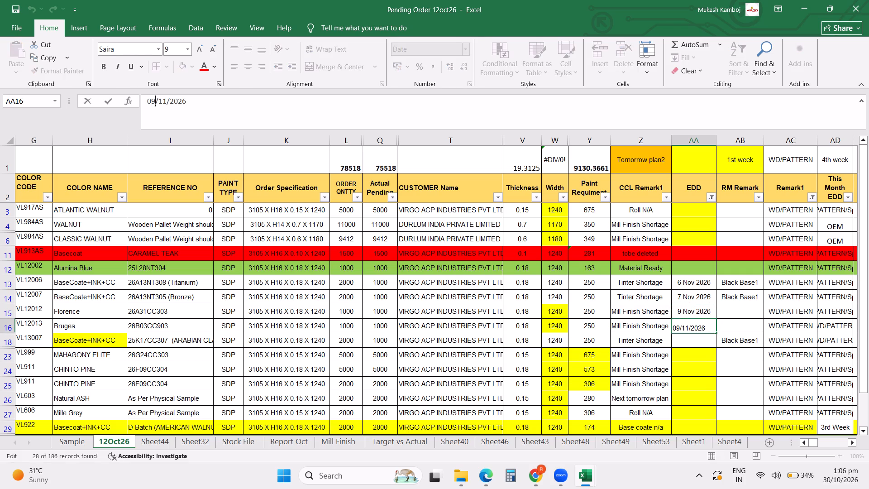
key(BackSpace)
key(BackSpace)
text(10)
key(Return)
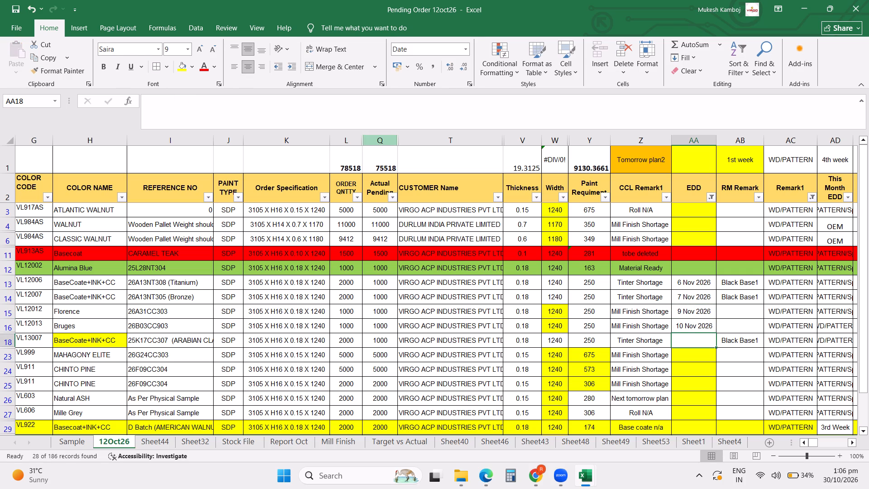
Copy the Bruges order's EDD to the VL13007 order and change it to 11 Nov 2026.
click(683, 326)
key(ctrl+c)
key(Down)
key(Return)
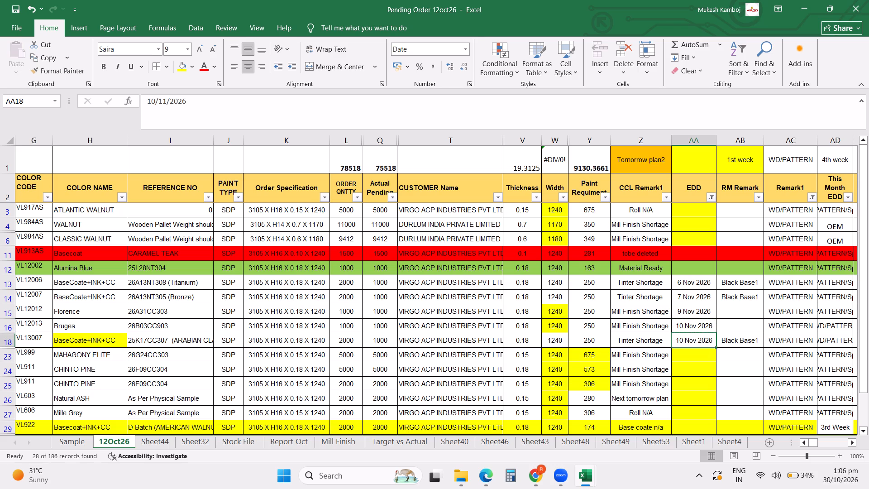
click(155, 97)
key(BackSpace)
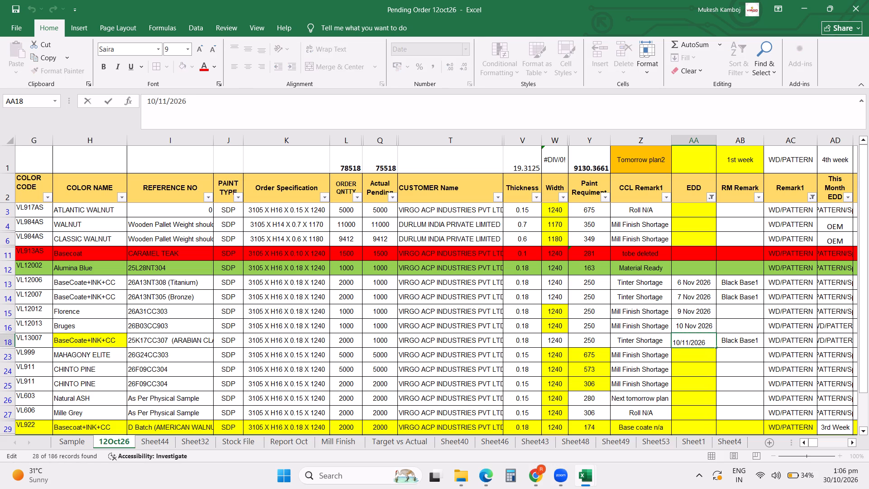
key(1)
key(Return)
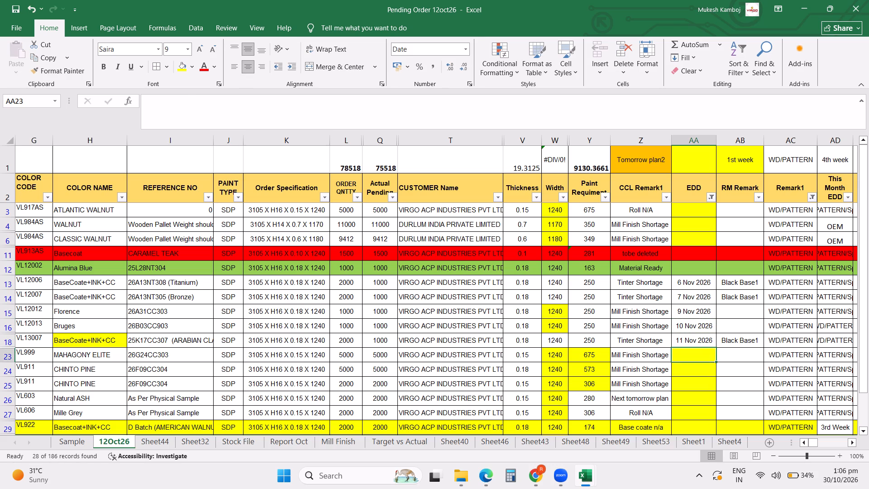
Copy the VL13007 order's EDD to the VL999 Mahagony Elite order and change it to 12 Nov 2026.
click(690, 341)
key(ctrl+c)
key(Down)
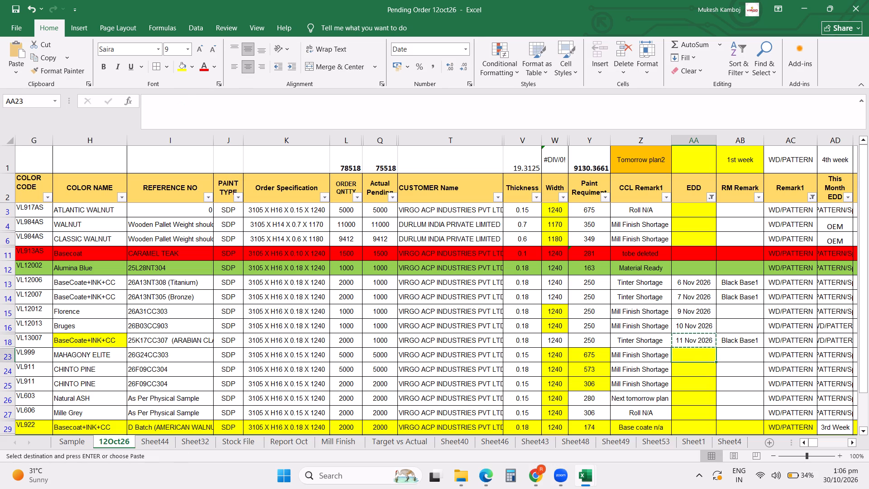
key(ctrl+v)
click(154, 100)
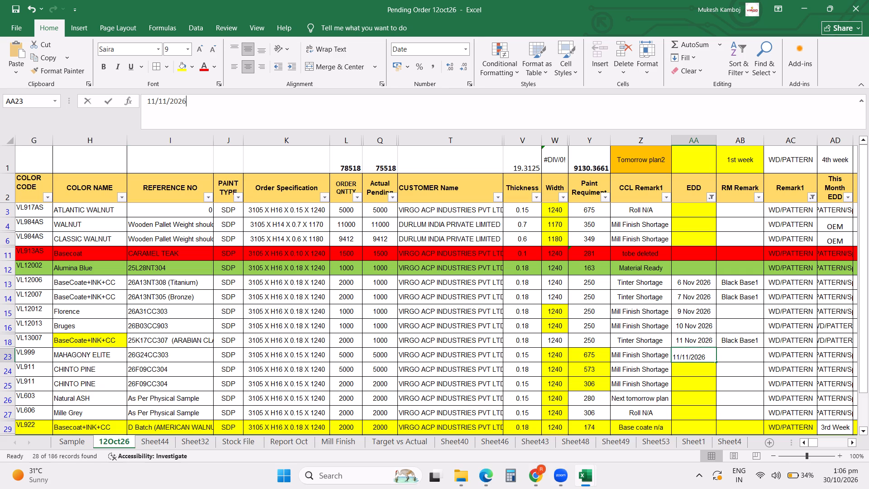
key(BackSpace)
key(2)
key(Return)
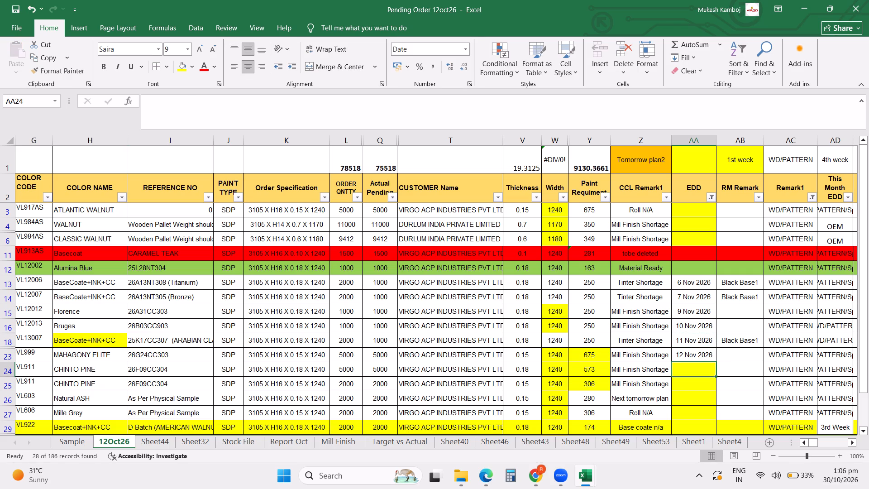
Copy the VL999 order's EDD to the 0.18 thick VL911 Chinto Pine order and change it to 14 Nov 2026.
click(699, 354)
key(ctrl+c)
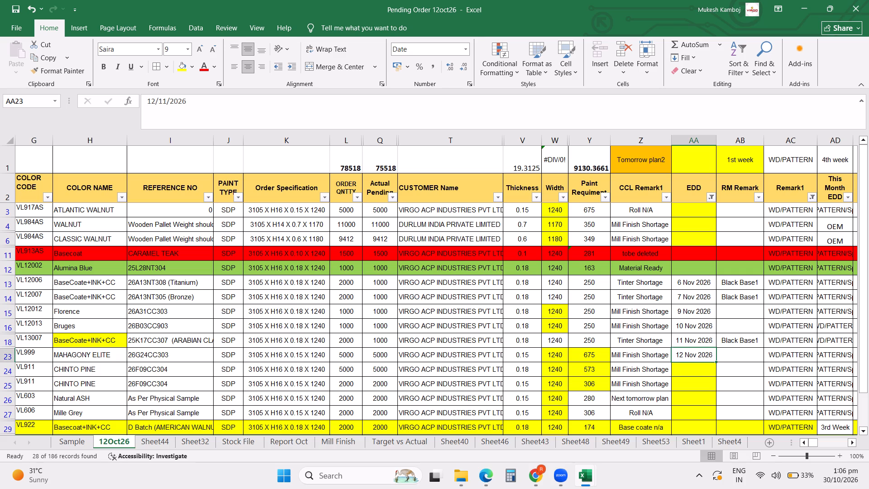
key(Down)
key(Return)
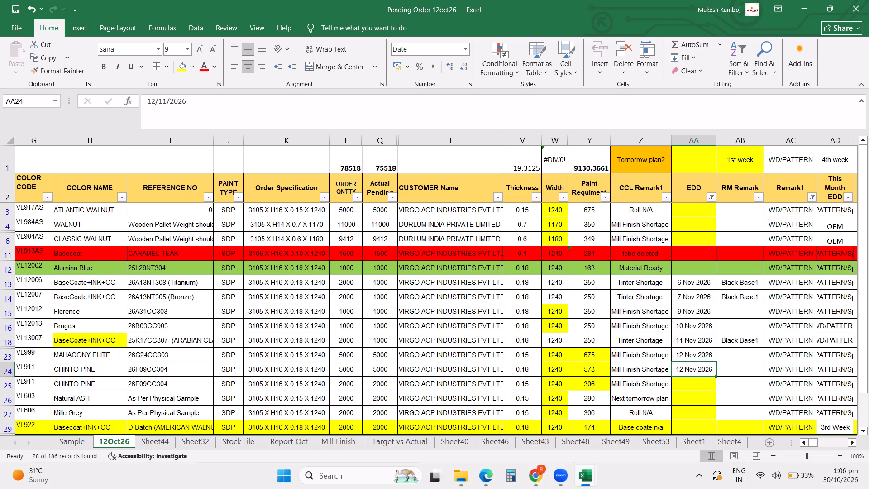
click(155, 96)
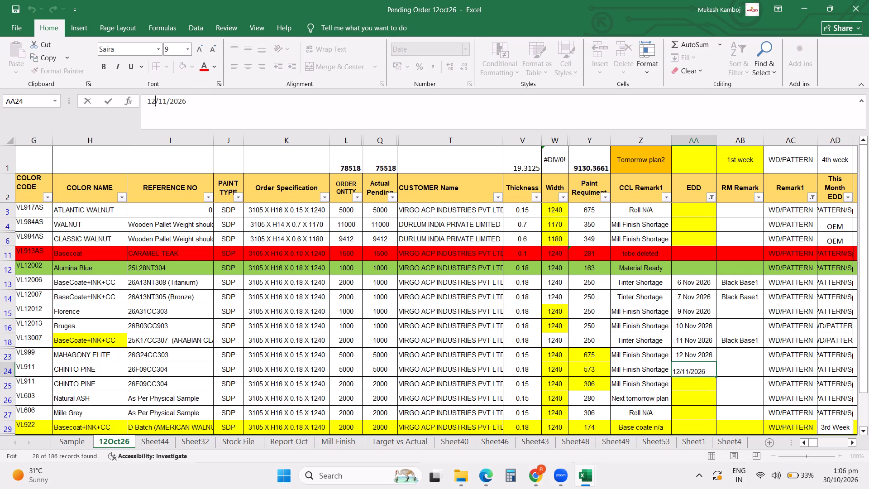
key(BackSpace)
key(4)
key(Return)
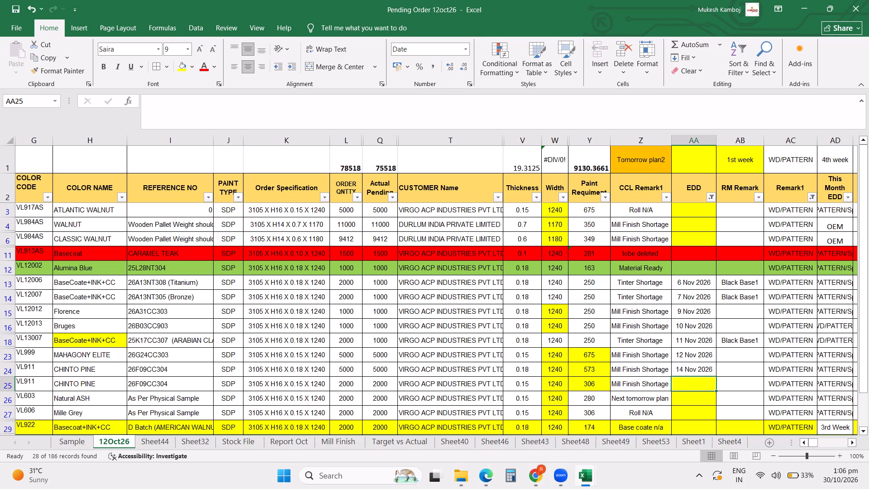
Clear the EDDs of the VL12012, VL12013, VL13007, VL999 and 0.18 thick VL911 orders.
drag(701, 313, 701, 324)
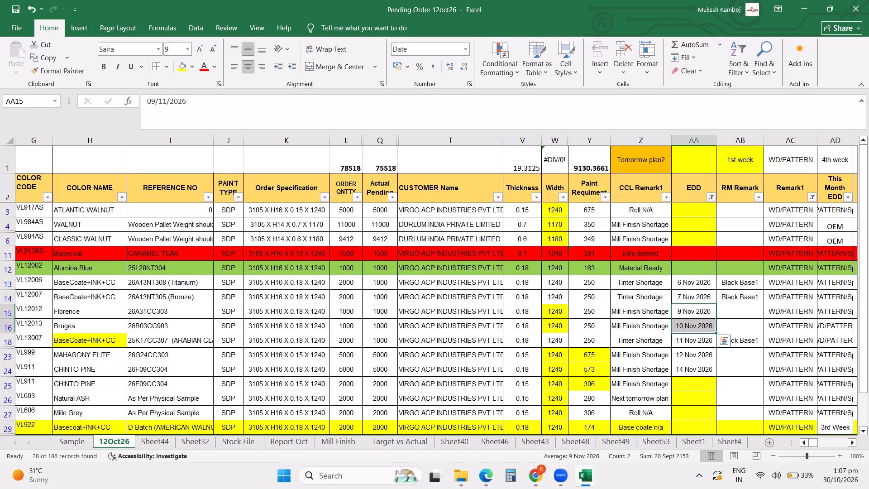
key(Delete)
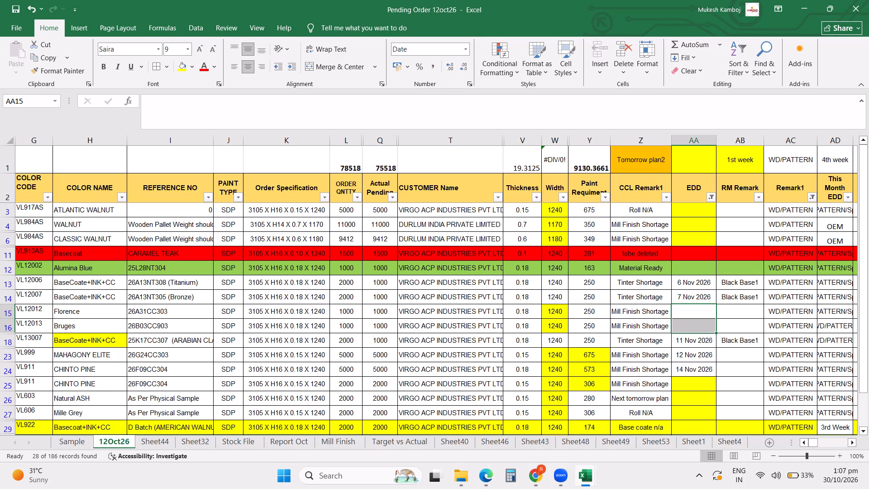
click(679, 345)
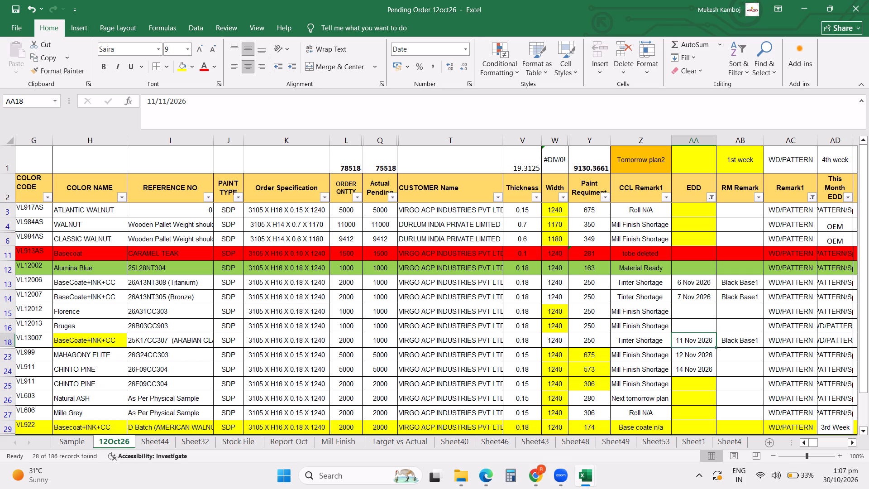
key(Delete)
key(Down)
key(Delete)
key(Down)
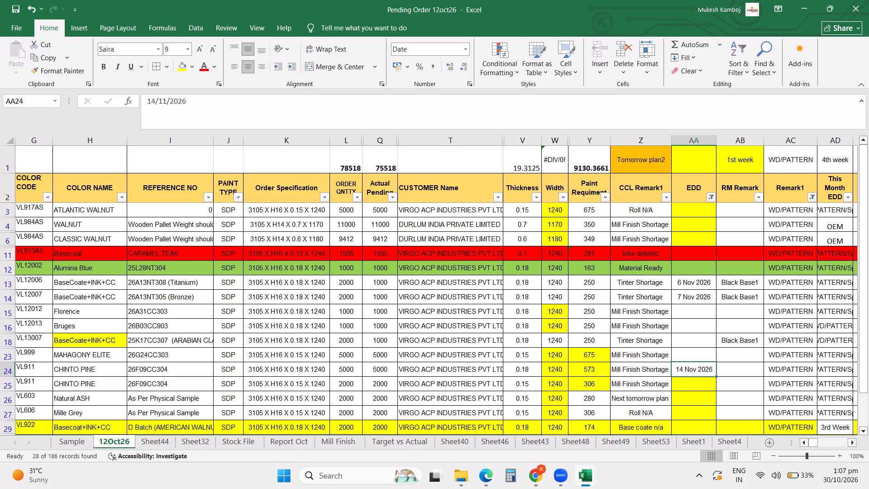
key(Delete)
Enter EDDs 11 Nov 2026 for VL12012 Florence, 12 Nov 2026 for VL12013 Bruges and 13 Nov 2026 for VL13007.
click(699, 315)
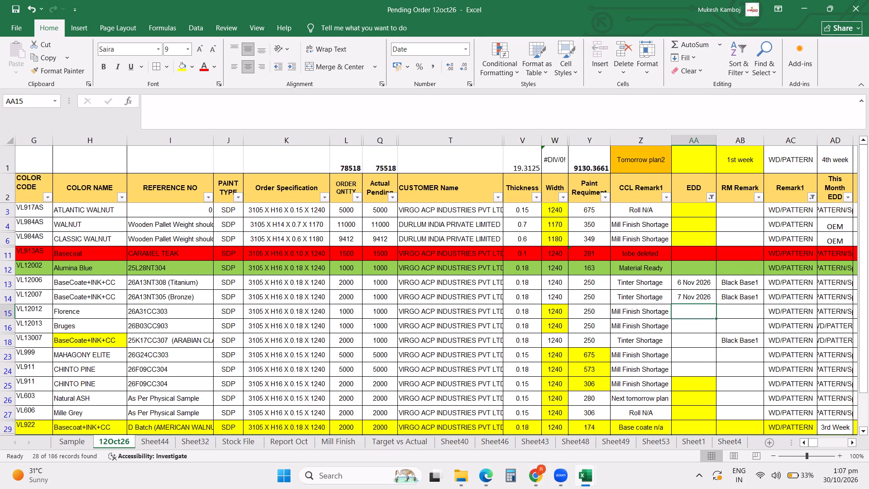
text(11)
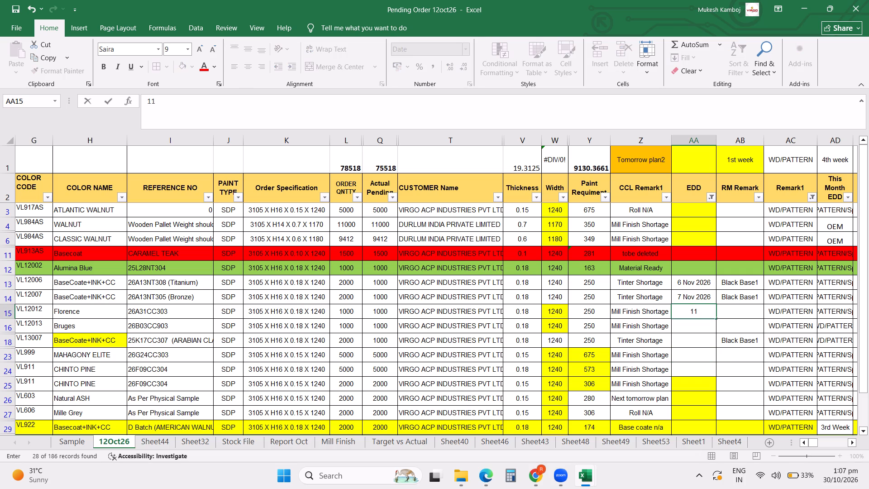
text(nov26)
key(Return)
text(12)
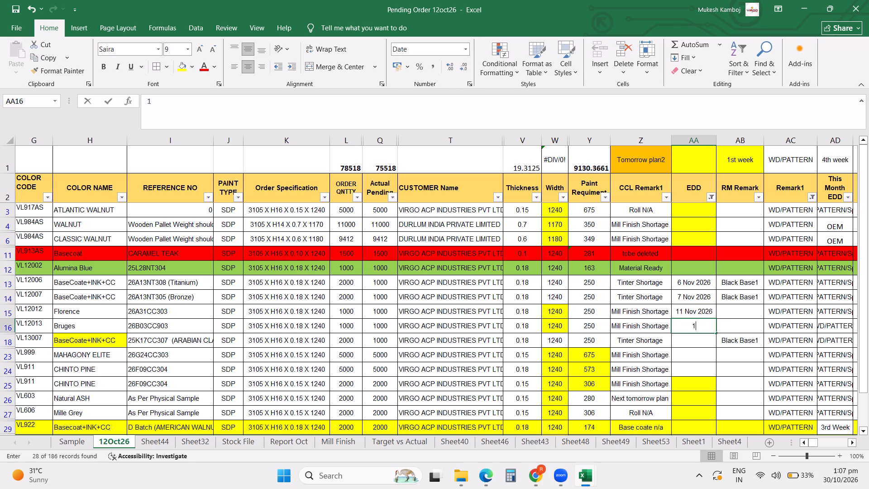
text(nov26)
key(Return)
text(13)
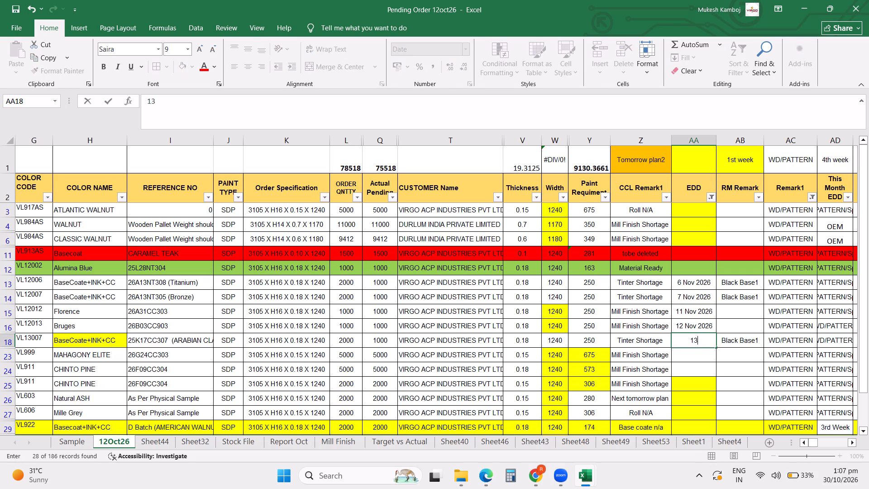
text(nov26)
key(Return)
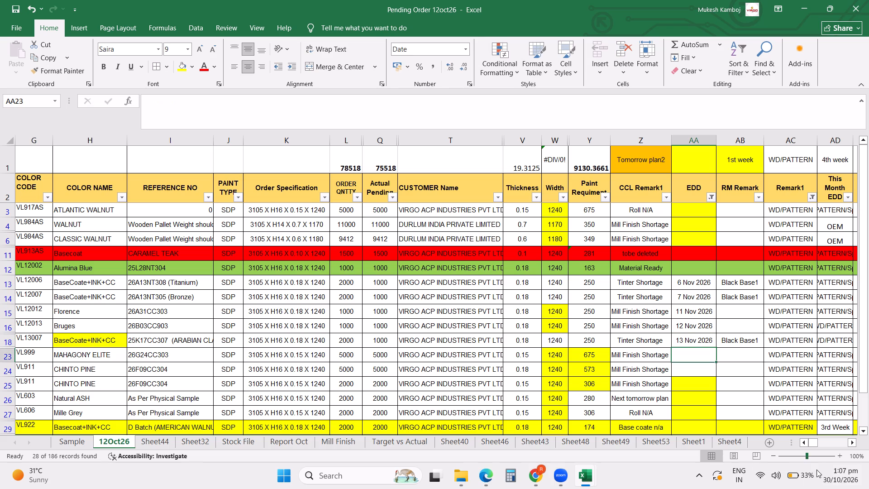
Check the November 2026 calendar and enter EDDs 14 Nov 2026 for VL999, 16 Nov 2026 for 0.18 thick VL911 and 17 Nov 2026 for 0.15 thick VL911.
double_click(845, 479)
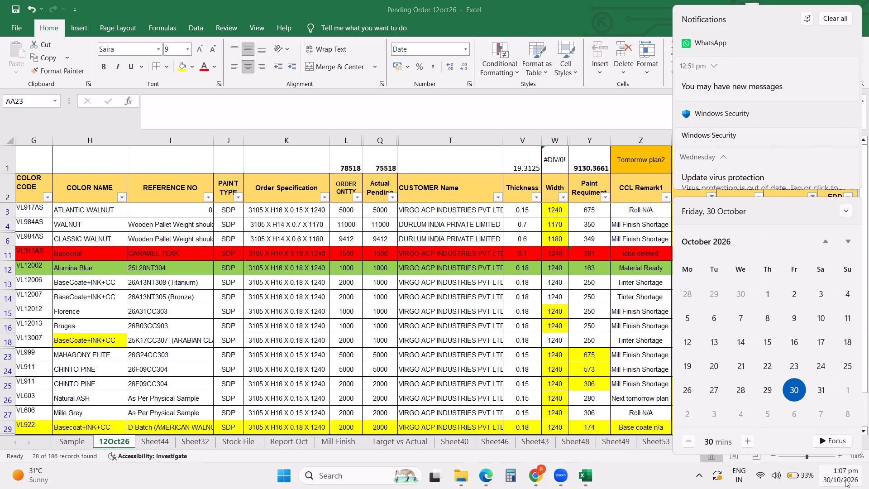
click(827, 239)
click(848, 241)
click(848, 241)
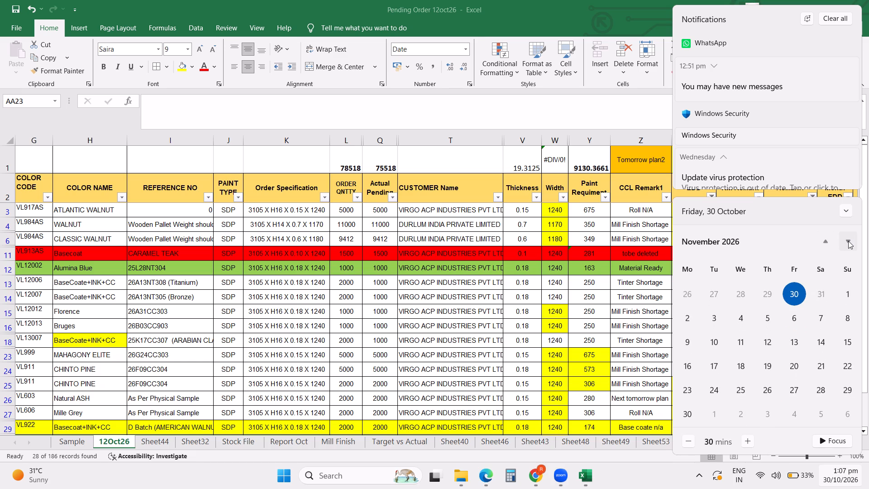
click(496, 283)
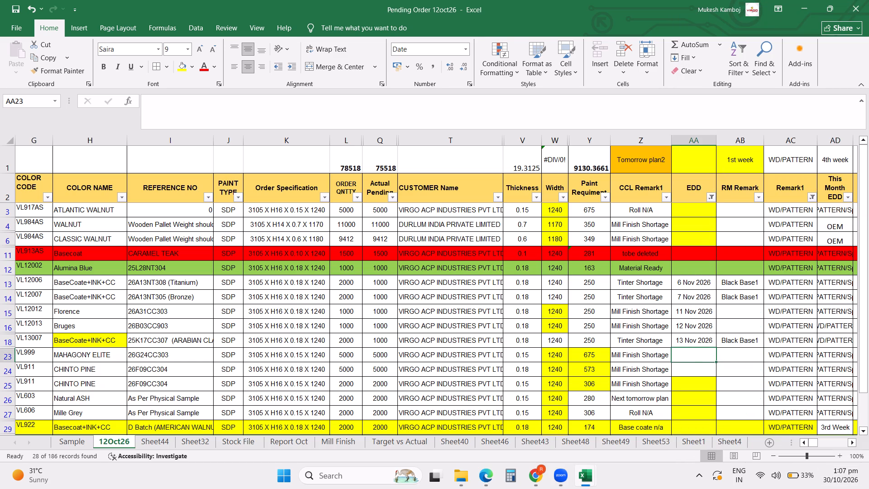
text(14nov26)
key(Return)
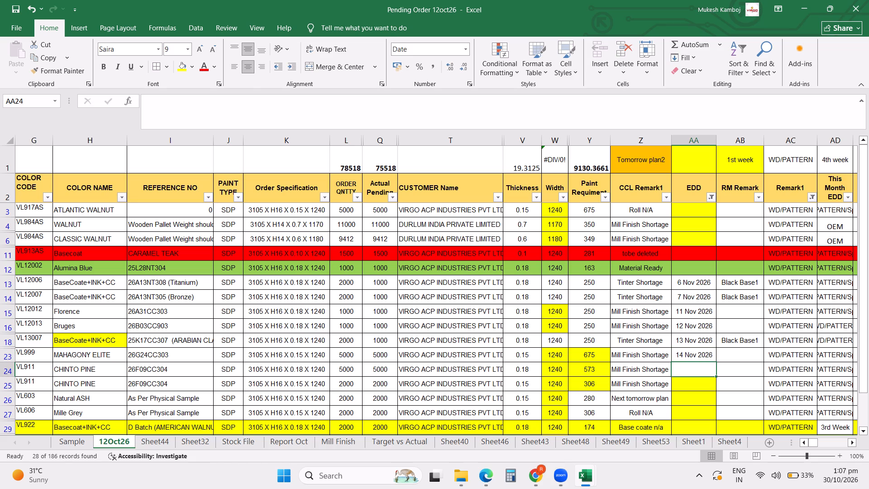
text(16)
text(nov)
text(26)
key(Return)
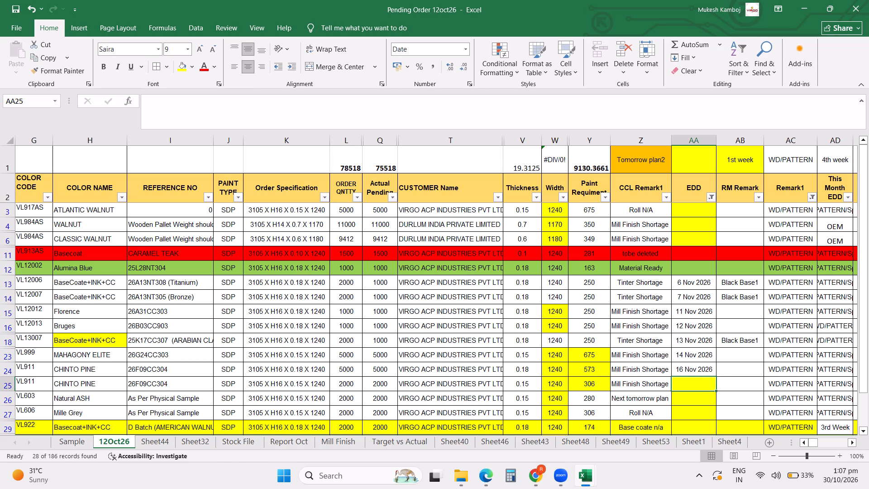
text(17nov26)
key(Return)
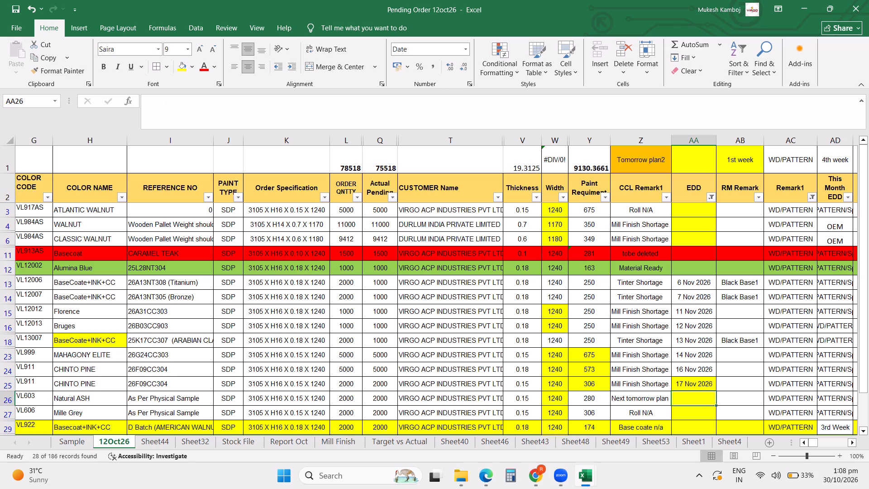
Filter the CUSTOMER Name column to exclude the DURLUM INDIA PRIVATE LIMITED orders.
scroll(711, 292, up, 1)
click(495, 200)
click(415, 338)
click(453, 429)
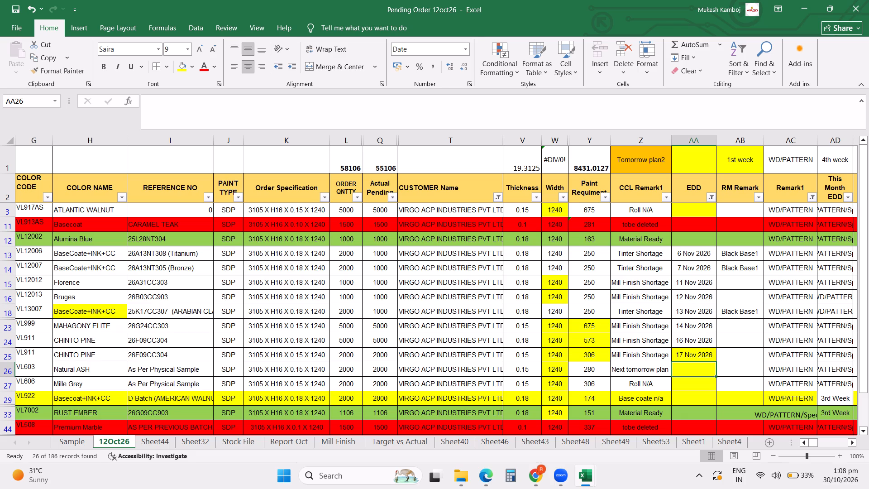
Enter EDDs 18 Nov 2026 for the VL603 Natural ASH order and 19 Nov 2026 for the VL922 order.
text(18)
text(nov26)
key(Return)
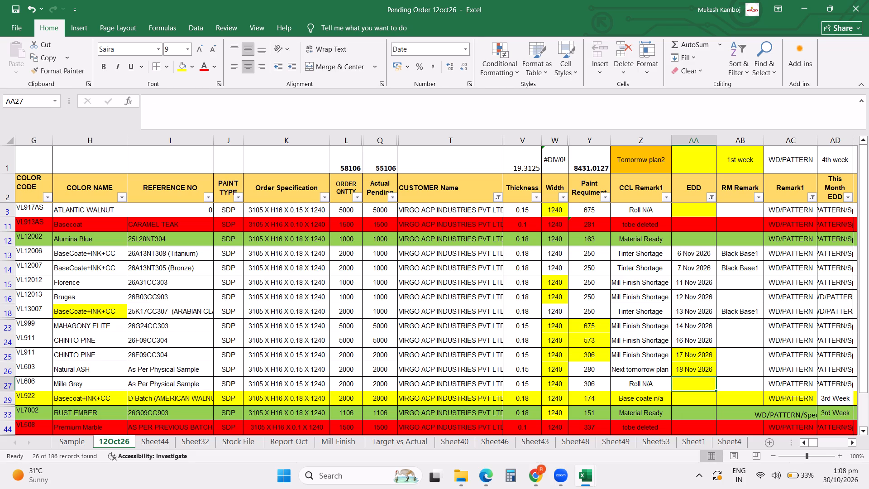
scroll(698, 381, down, 2)
click(685, 340)
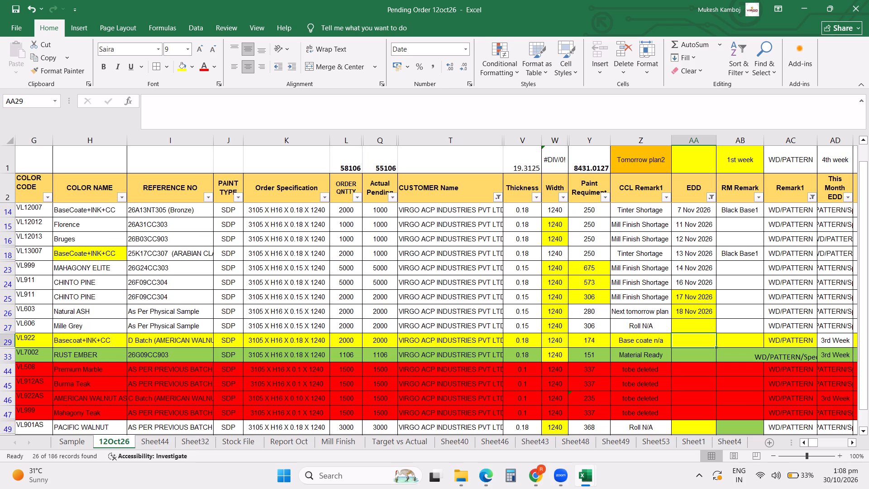
text(19nov26)
key(Return)
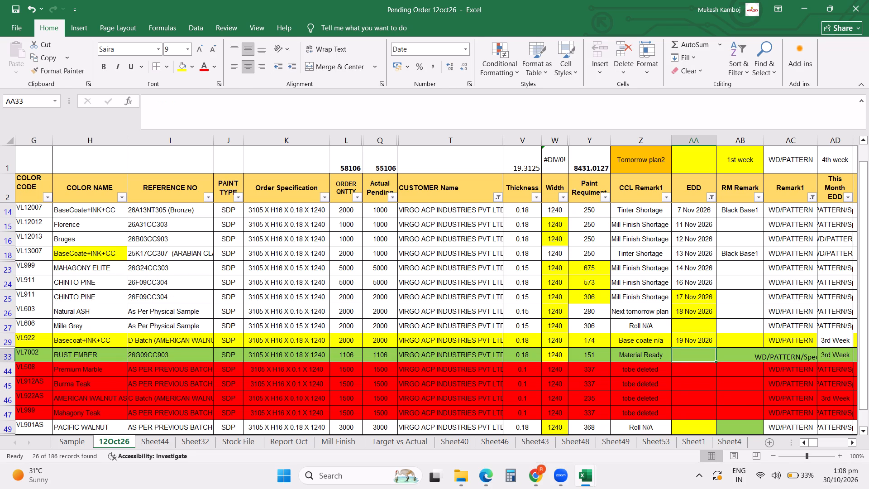
Enter EDDs 20 Nov 2026 for VL937AS Oak Wood, 21 Nov 2026 for VL605 Kota Brown and 22 Nov 2026 for VL11011 Burma Teak Plank.
scroll(685, 340, down, 2)
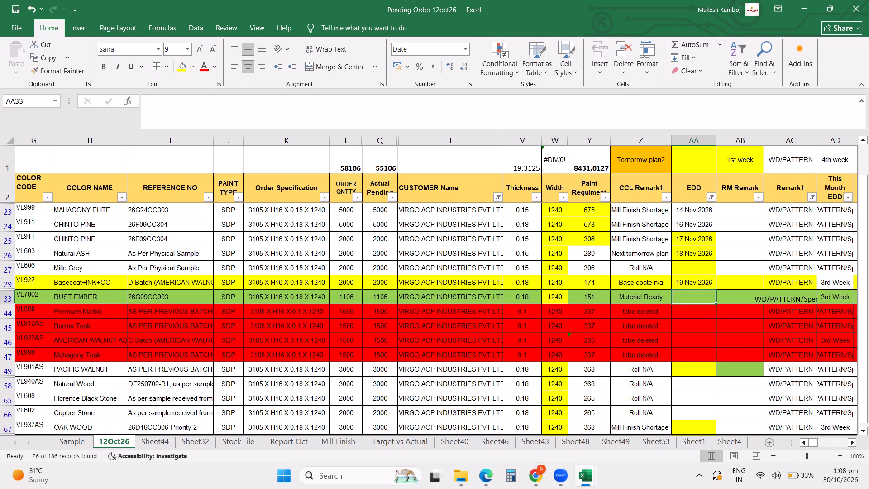
scroll(685, 340, down, 1)
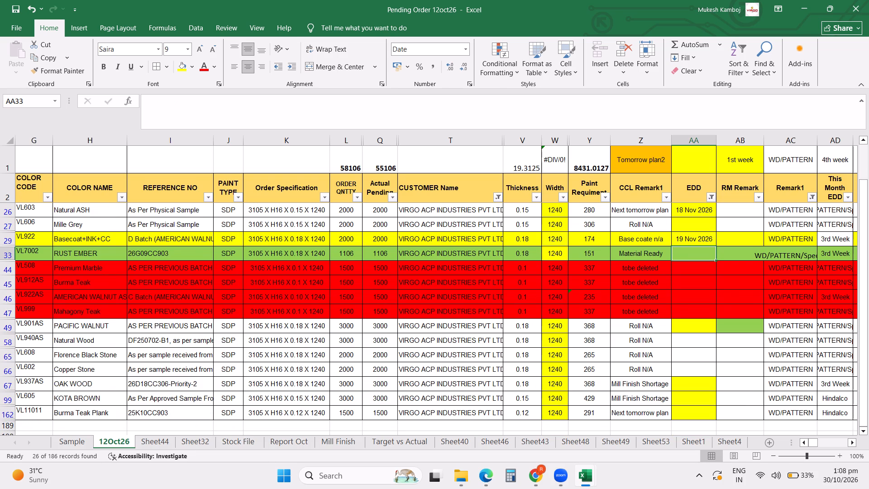
click(688, 383)
text(20nov26)
key(Return)
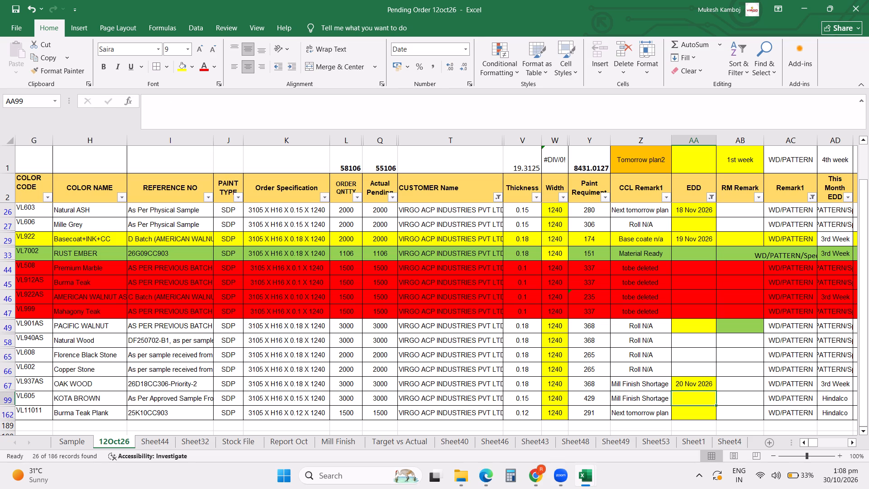
text(21)
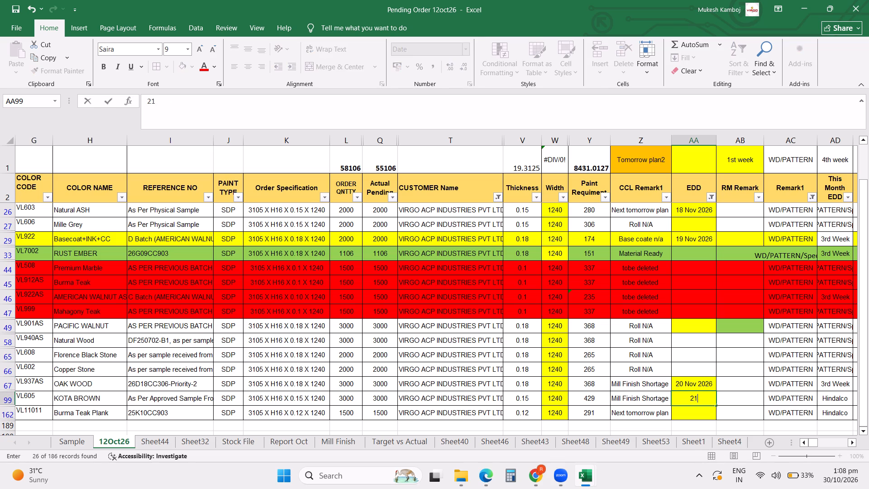
text(nov26)
key(Return)
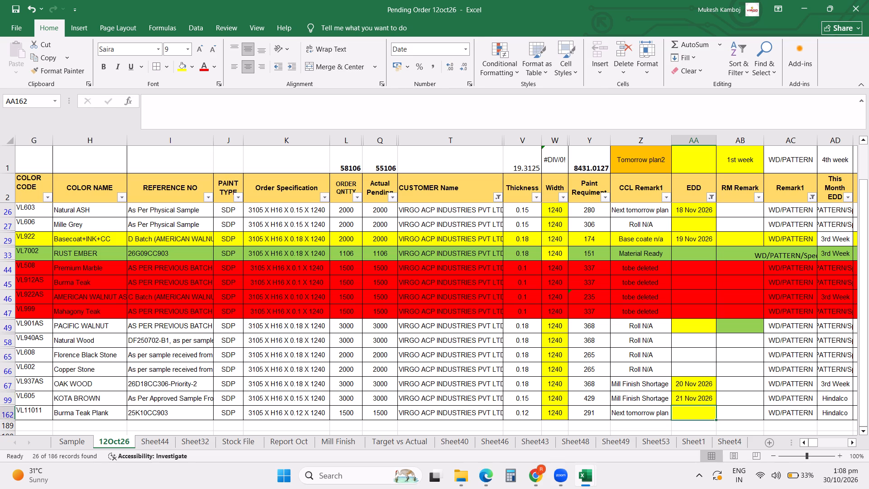
text(22)
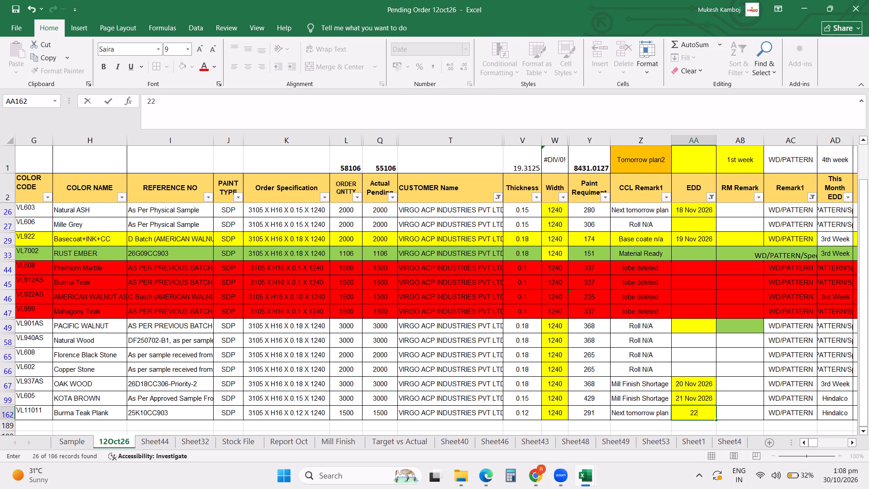
text(nov)
text(26)
key(Return)
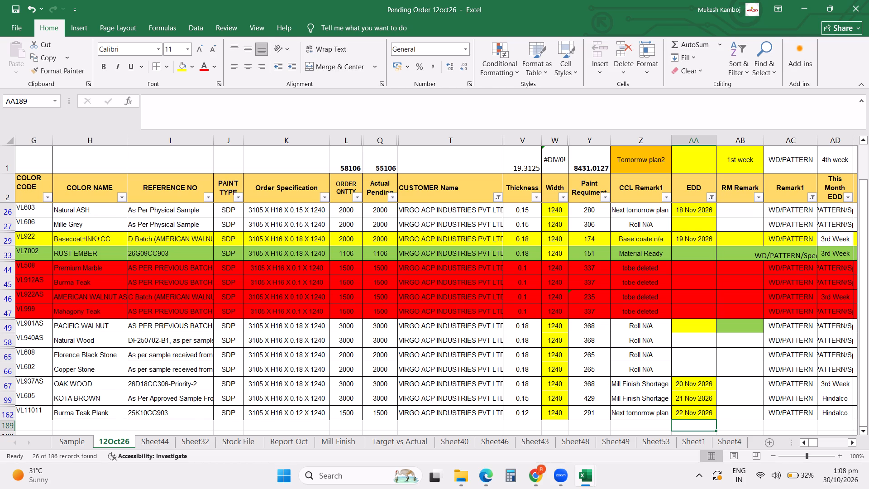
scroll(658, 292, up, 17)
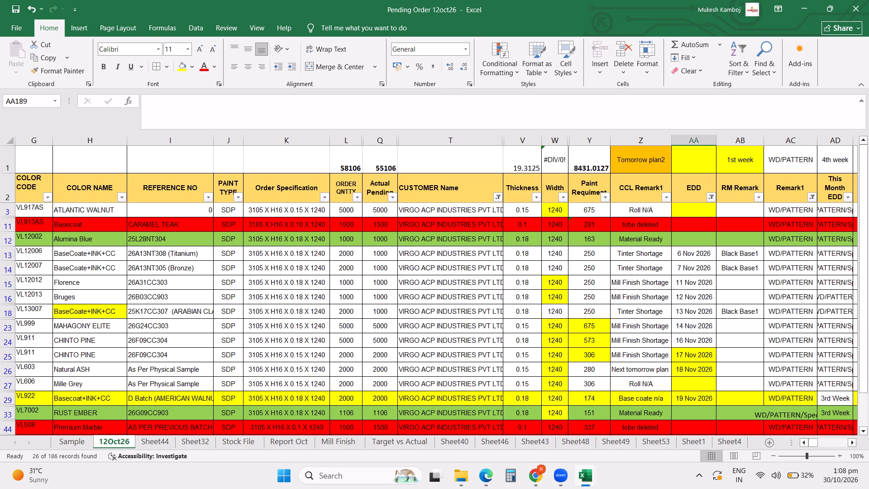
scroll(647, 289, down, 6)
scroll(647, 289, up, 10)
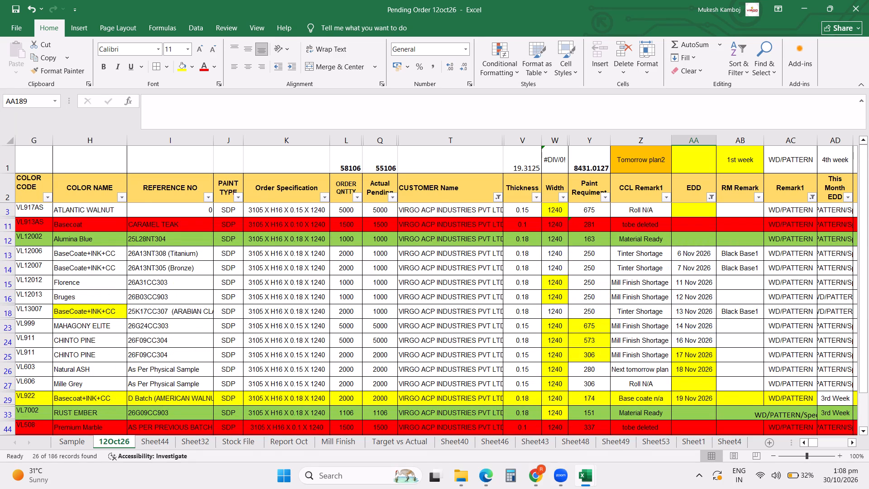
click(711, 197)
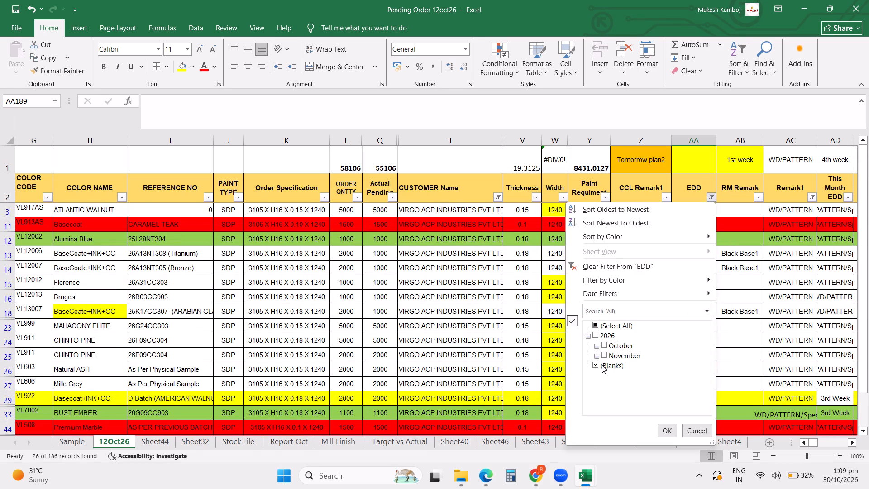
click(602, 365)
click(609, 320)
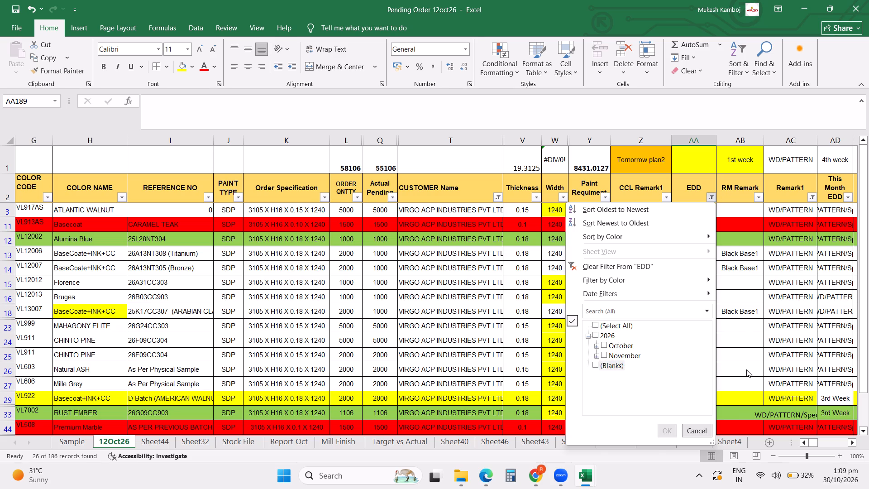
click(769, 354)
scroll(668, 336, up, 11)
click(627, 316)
Filter the CCL Remark1 column to hide the Material Ready orders.
scroll(627, 316, down, 3)
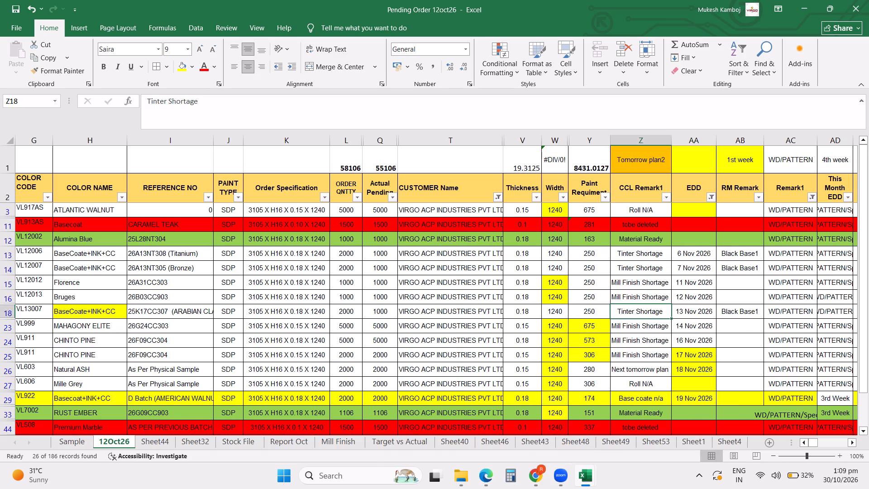
scroll(627, 316, down, 4)
scroll(626, 316, up, 6)
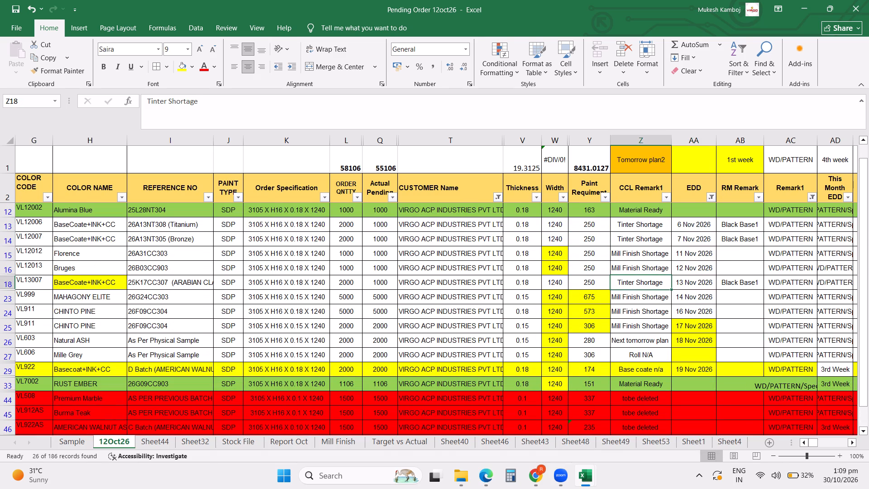
click(668, 195)
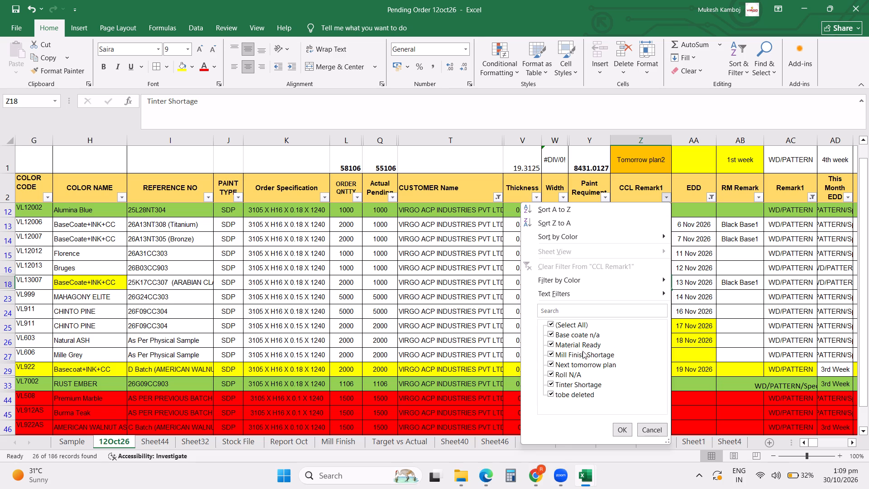
click(577, 346)
click(619, 435)
scroll(569, 322, up, 9)
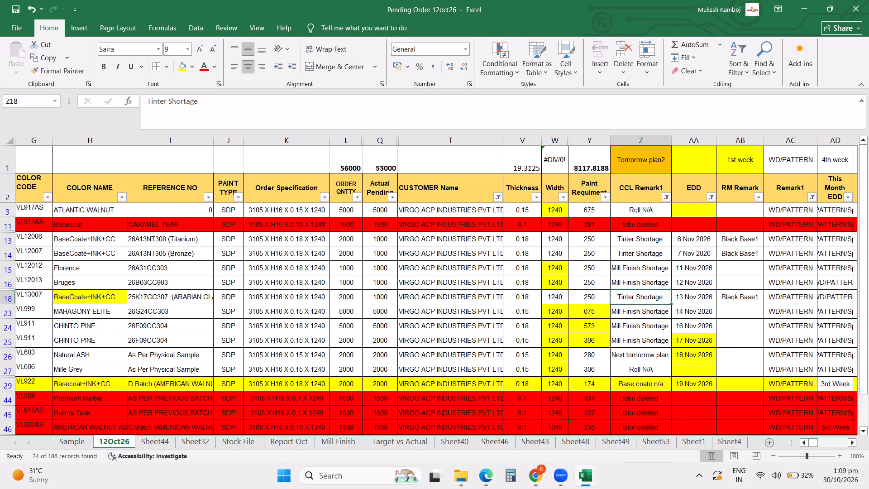
scroll(569, 322, up, 6)
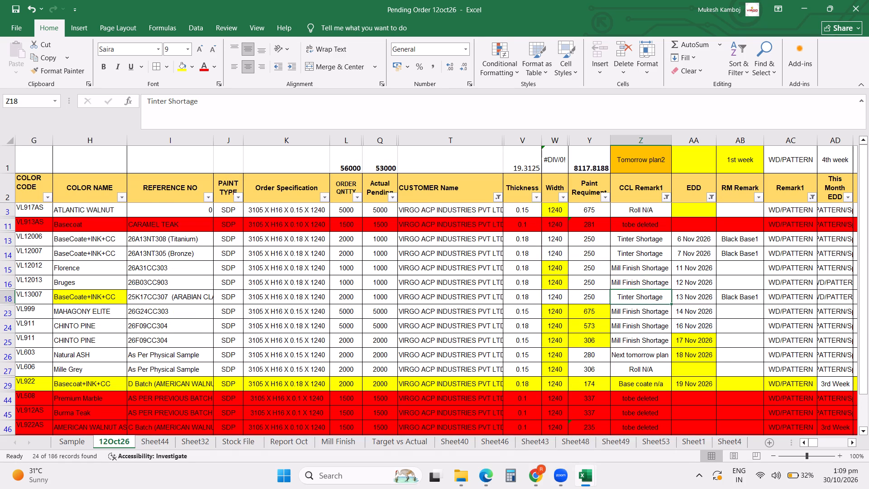
scroll(569, 322, down, 9)
scroll(569, 322, up, 19)
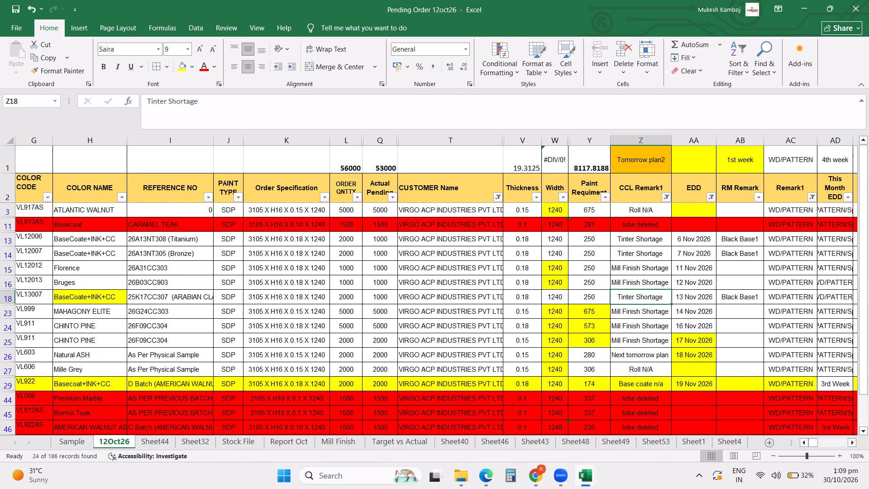
scroll(569, 322, up, 12)
Copy the filtered order list with its headers, from the COSTUMER Code column through the EDD column.
click(34, 182)
key(Left)
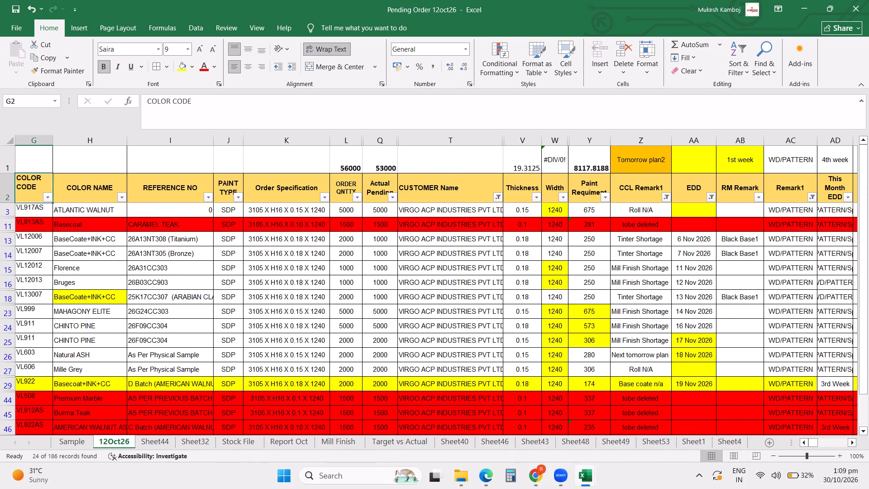
key(Left)
key(Down)
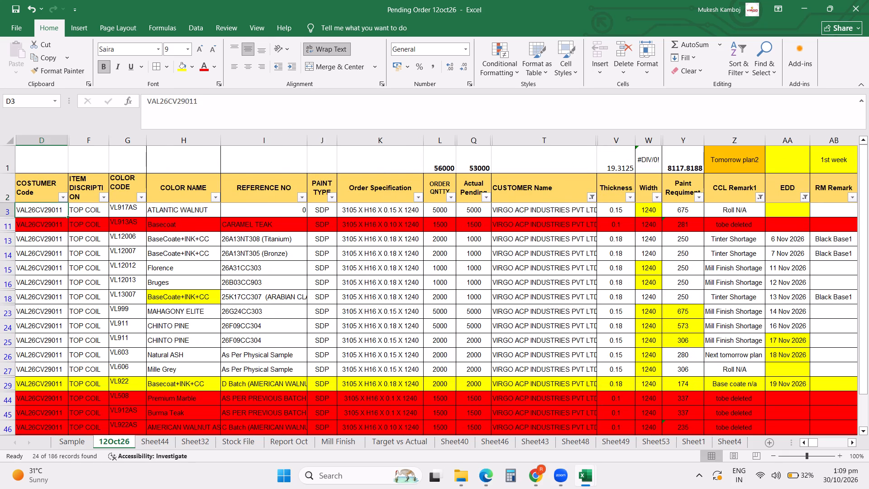
key(Up)
key(shift+Right)
key(shift+Right)
key(shift+Right)
key(shift+Right)
key(shift+Right)
key(shift+Right)
key(shift+Right)
key(shift+Right)
key(shift+Right)
key(shift+Right)
key(shift+Right)
key(shift+Right)
key(shift+Right)
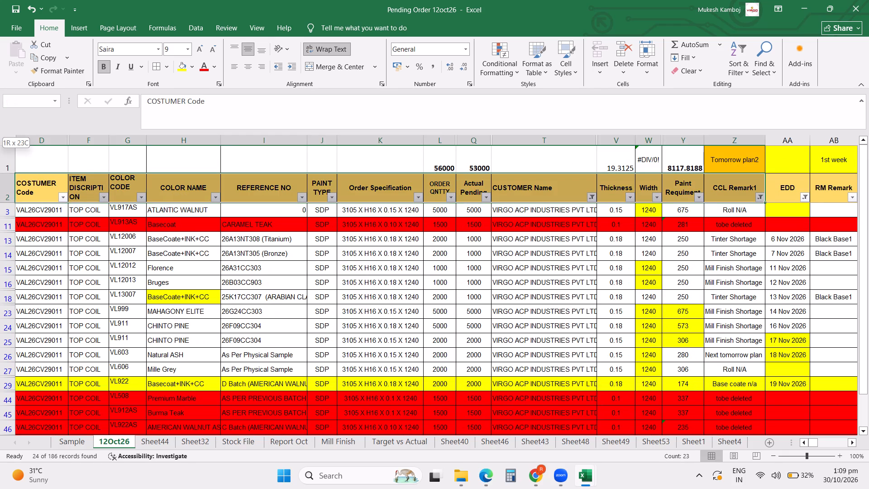
key(shift+Right)
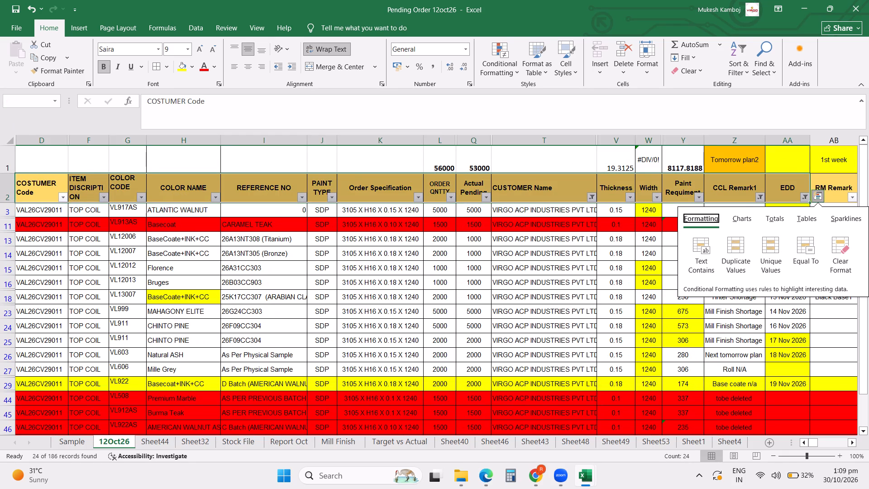
drag(93, 218, 88, 216)
drag(49, 187, 784, 198)
key(ctrl+shift+Down)
key(shift+Down)
key(shift+Up)
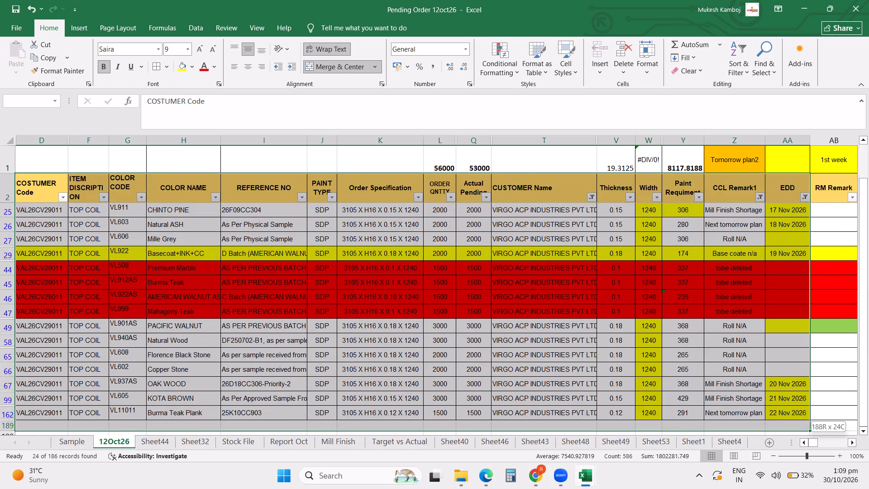
key(ctrl+c)
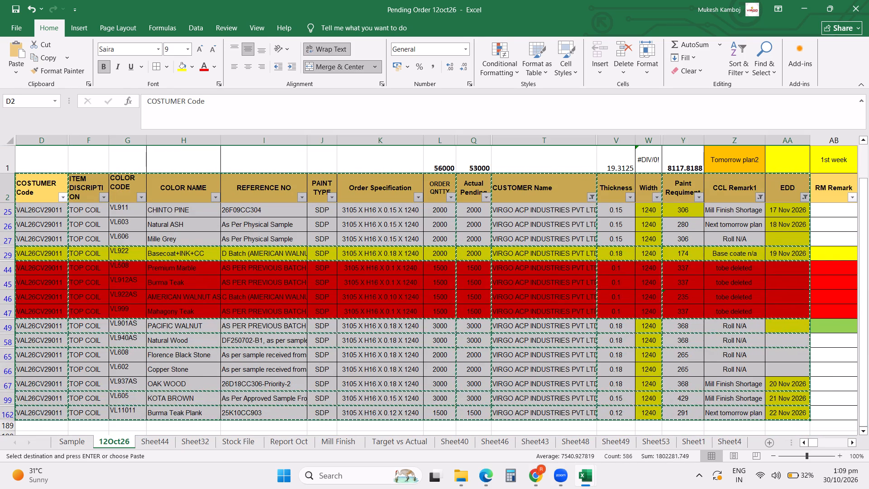
Paste the copied order list into a new worksheet and autofit the widths of all columns.
click(724, 444)
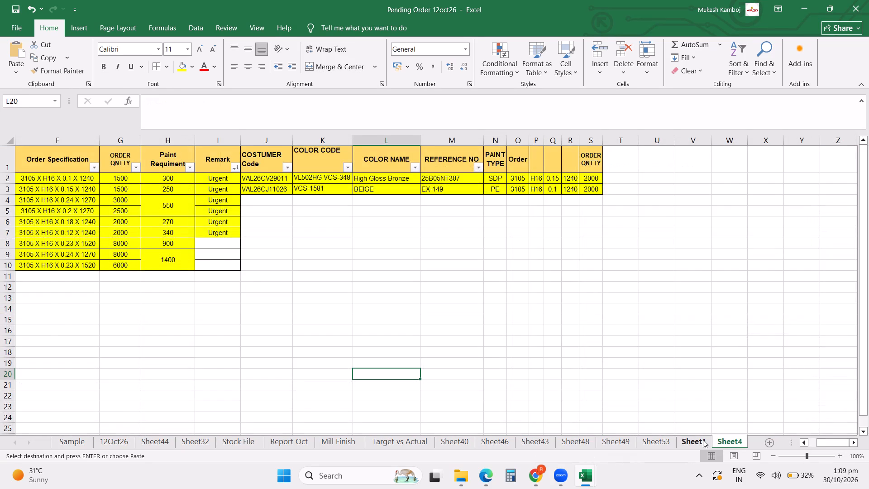
click(703, 440)
click(720, 442)
click(766, 443)
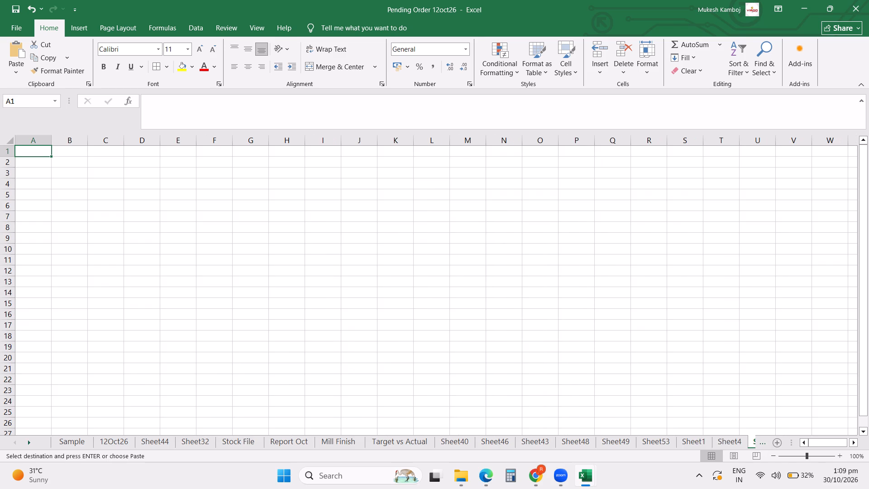
key(ctrl+v)
click(305, 316)
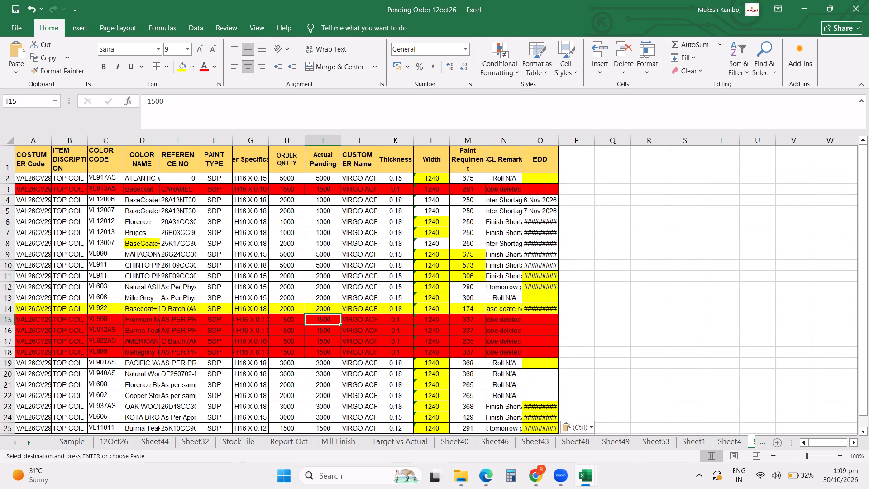
click(5, 138)
double_click(50, 138)
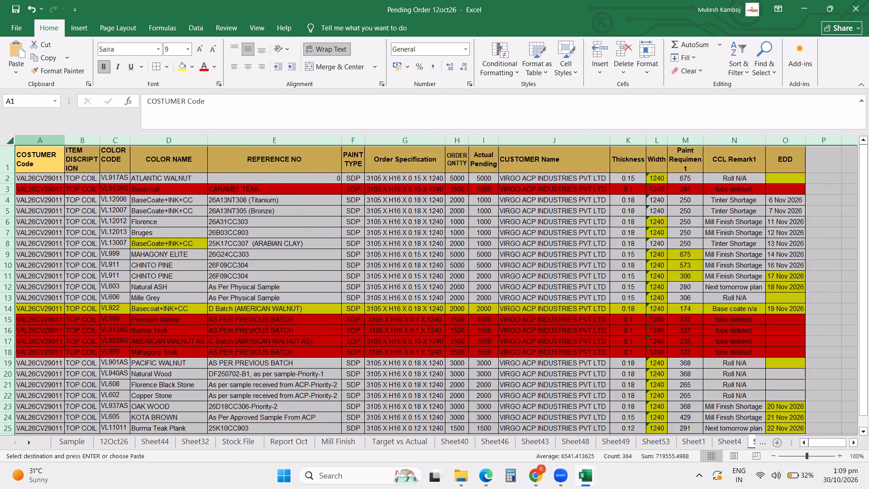
Add header filters and sort the list by EDD oldest to newest, by CCL Remark1 A to Z, and again by EDD.
click(739, 52)
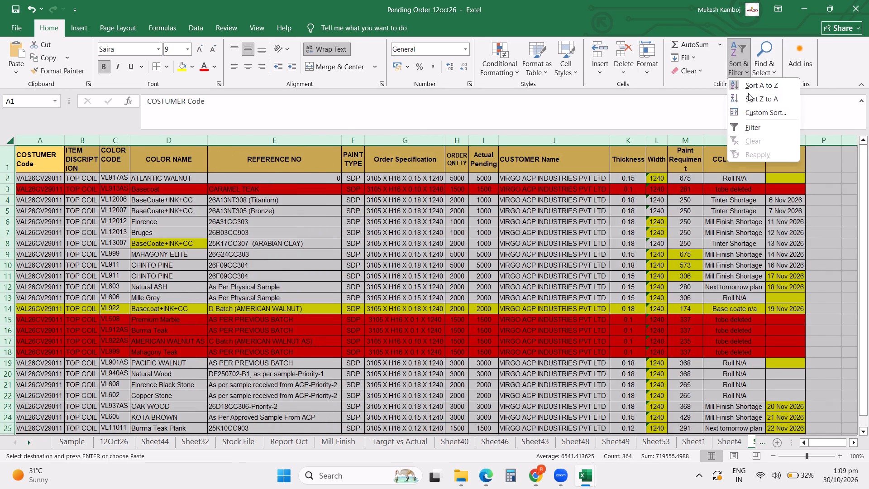
click(745, 128)
click(778, 196)
click(804, 163)
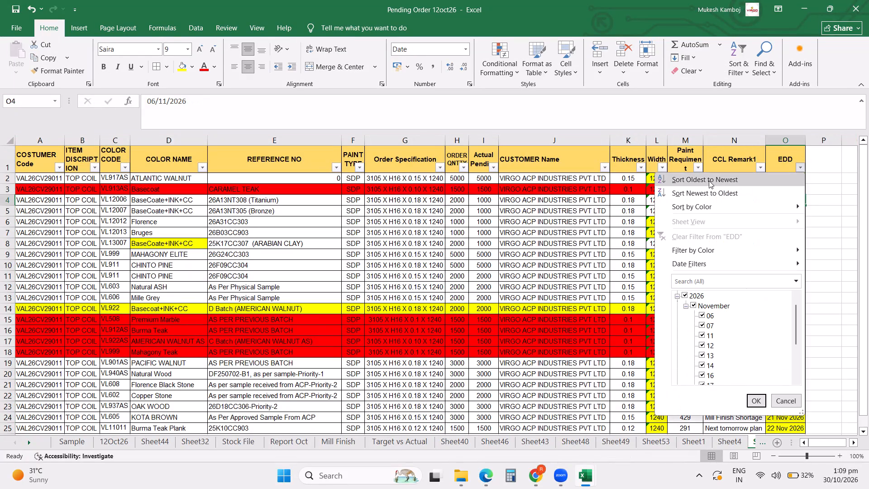
click(698, 179)
click(762, 168)
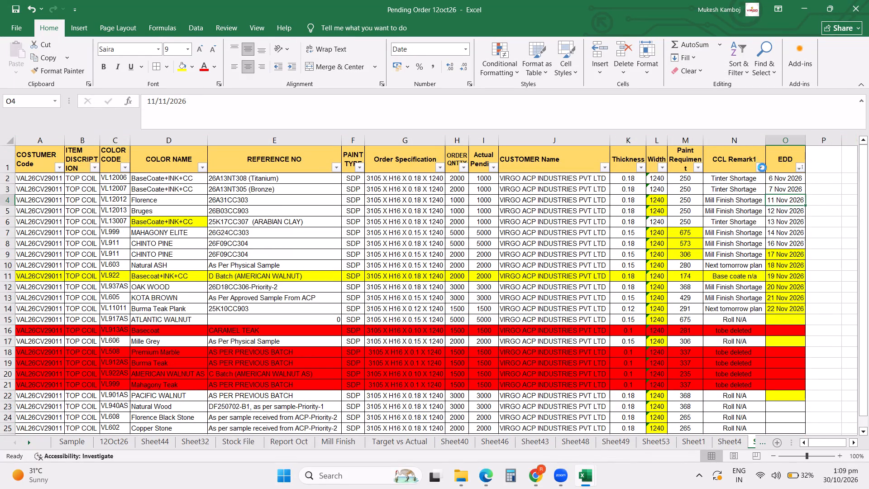
click(673, 174)
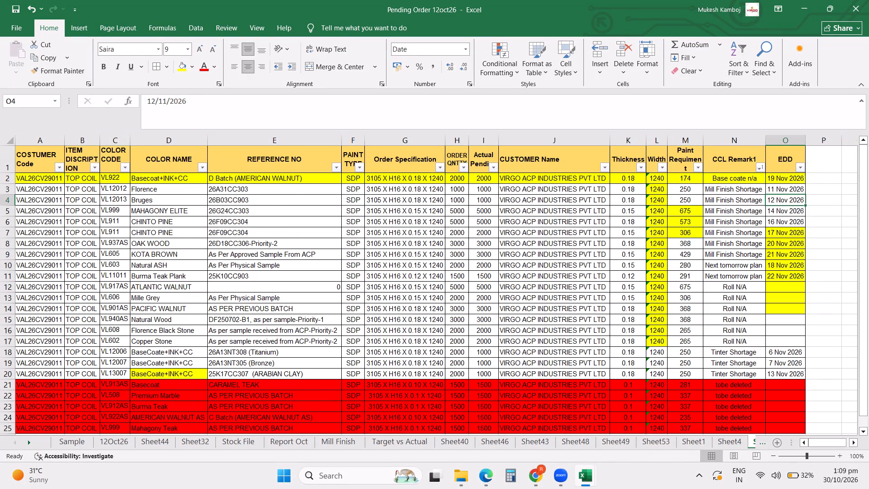
click(801, 166)
click(704, 177)
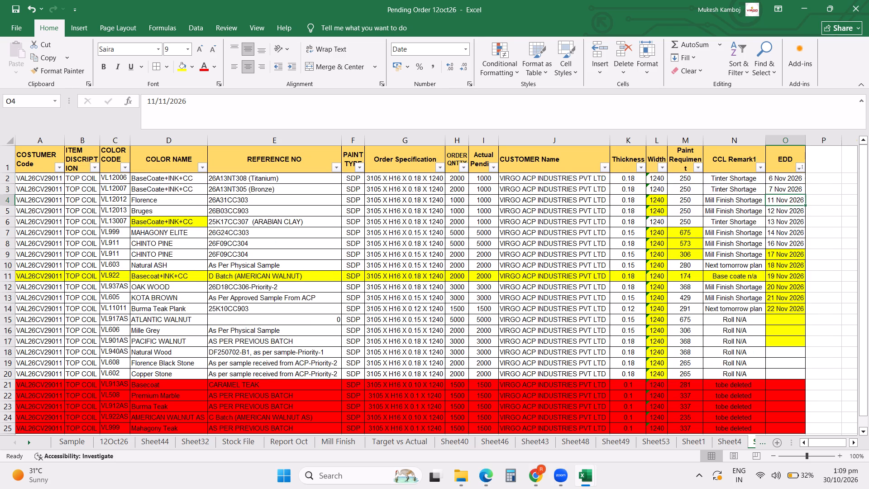
scroll(807, 209, down, 6)
scroll(807, 211, up, 20)
scroll(807, 211, up, 1)
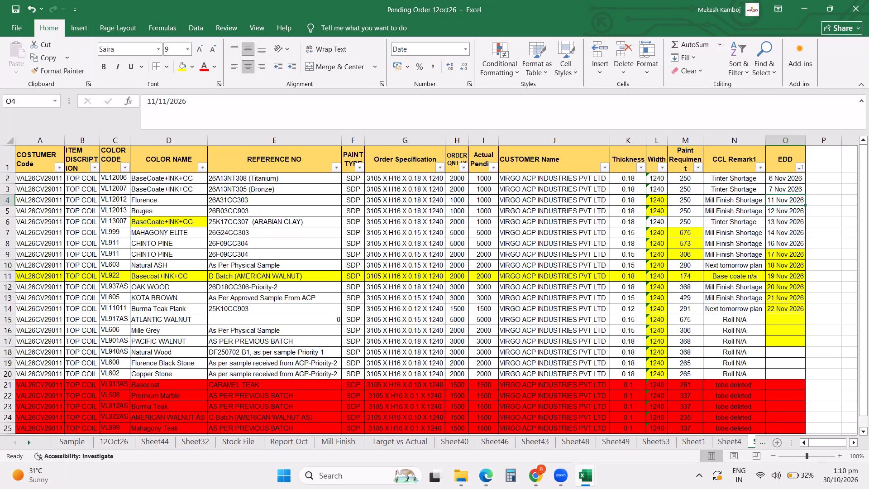
On sheet 12Oct26, clear the filters from the CCL Remark1, CUSTOMER Name and EDD columns.
click(105, 442)
scroll(539, 290, up, 12)
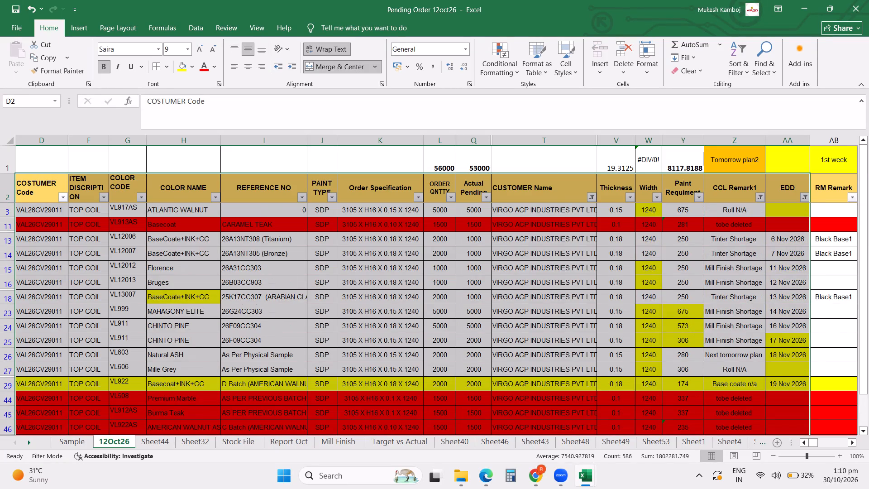
scroll(576, 286, up, 10)
click(763, 196)
click(685, 266)
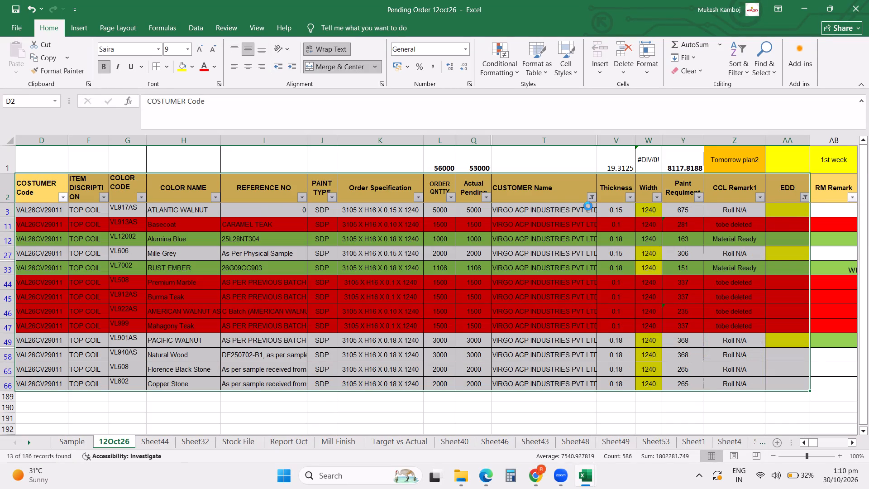
click(590, 194)
click(530, 266)
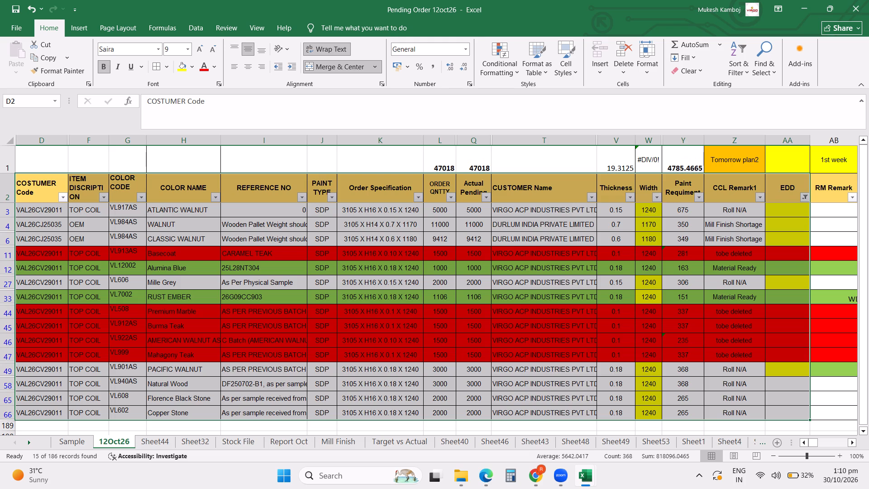
scroll(802, 197, up, 1)
click(802, 197)
click(717, 266)
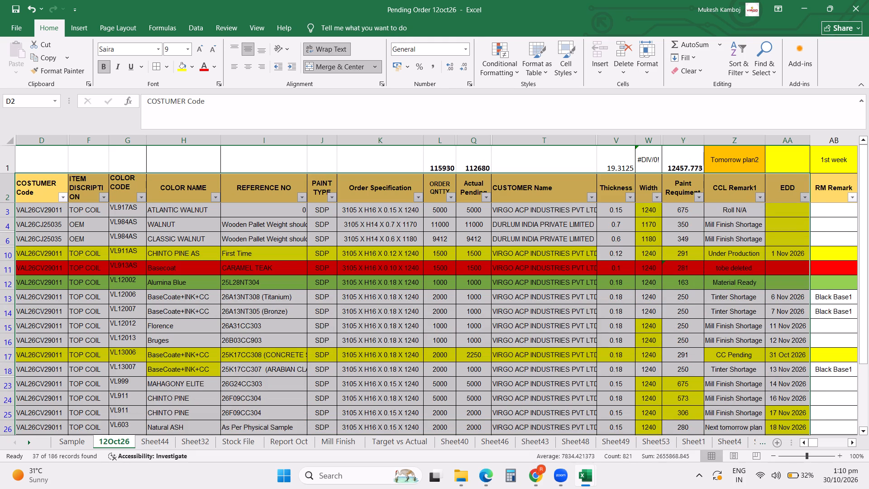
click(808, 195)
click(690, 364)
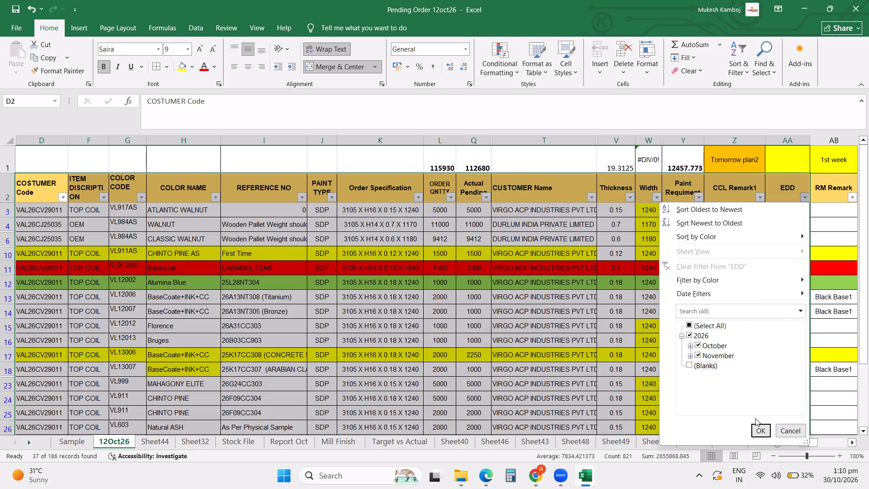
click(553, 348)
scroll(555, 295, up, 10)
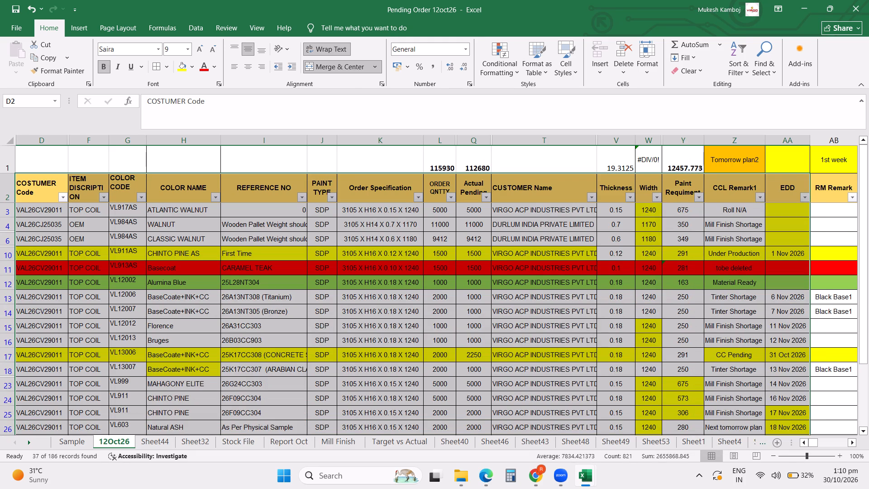
Examine the filter selection of the Remark1 column, past the EDD and RM Remark columns.
click(826, 272)
key(Right)
key(Right)
key(Right)
key(Right)
key(Right)
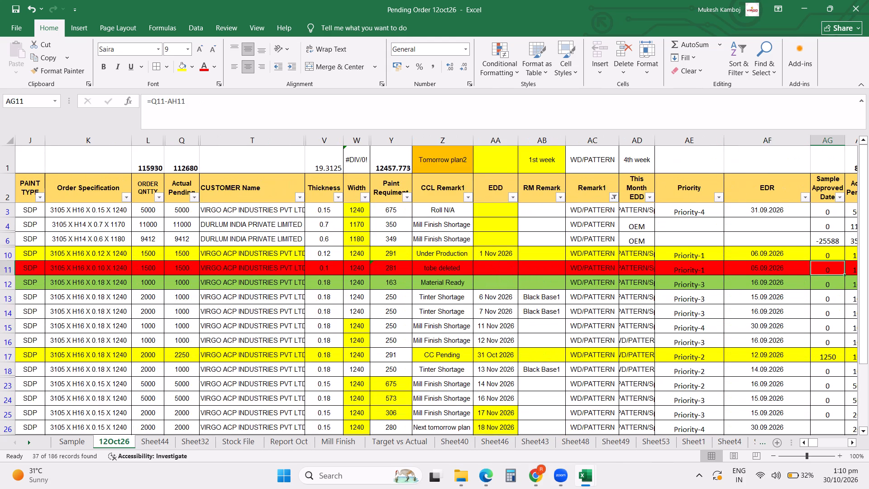
scroll(633, 192, up, 1)
click(614, 194)
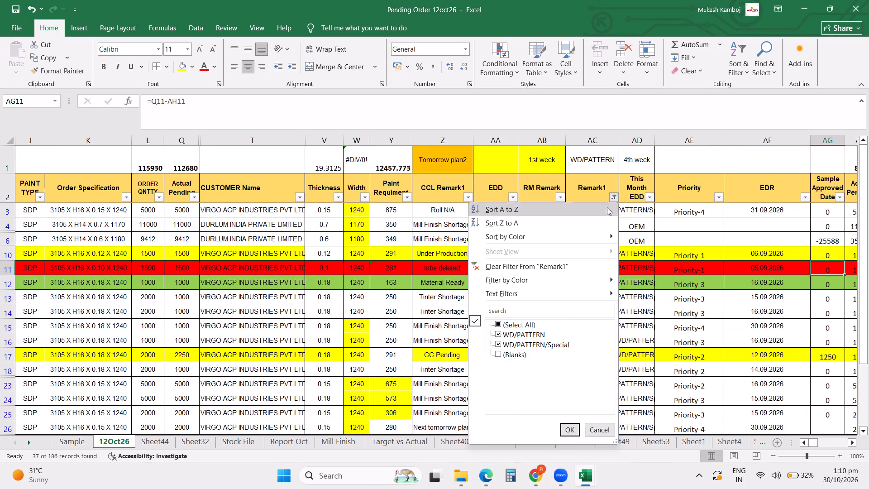
click(424, 253)
Copy the full WD/PATTERN order list with its headers, from the COSTUMER Code column through the EDD column.
scroll(423, 253, up, 12)
click(219, 250)
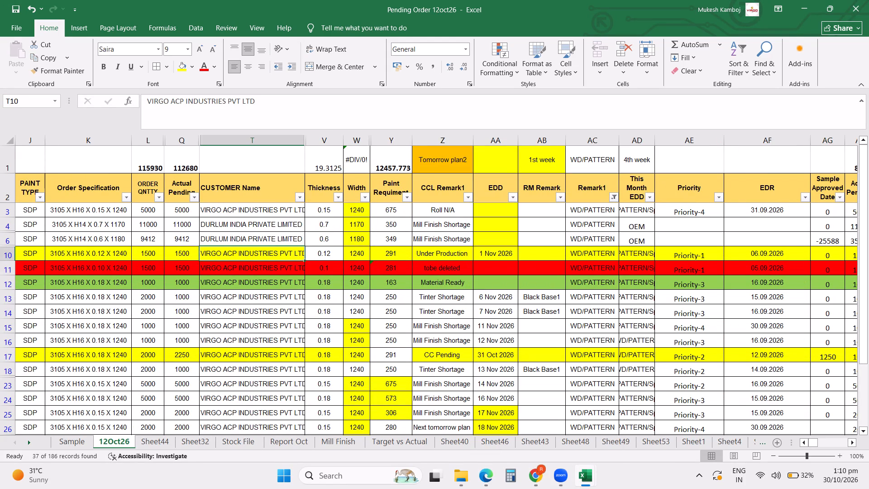
key(Left)
key(ctrl+Left)
key(ctrl+Left)
key(ctrl+Left)
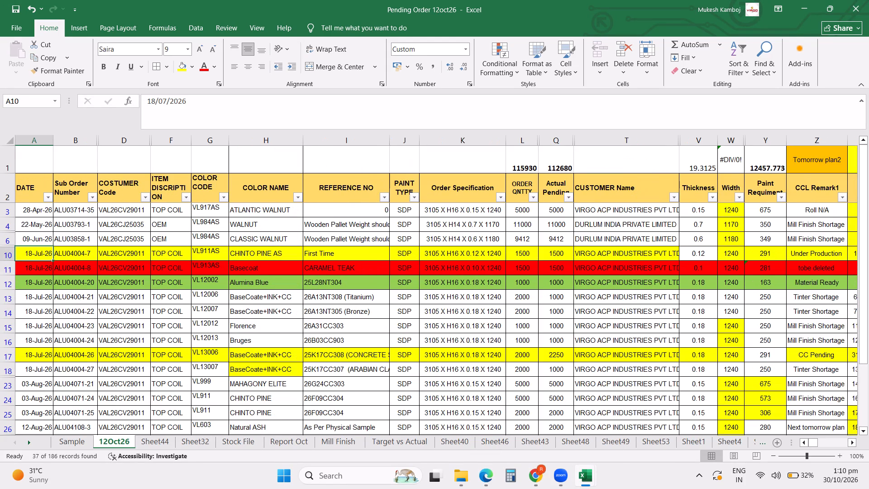
drag(133, 186, 860, 211)
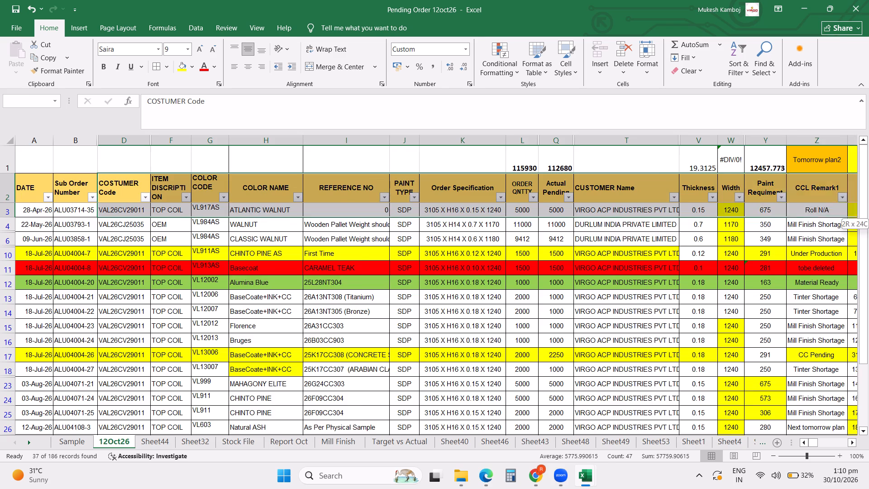
drag(860, 211, 805, 221)
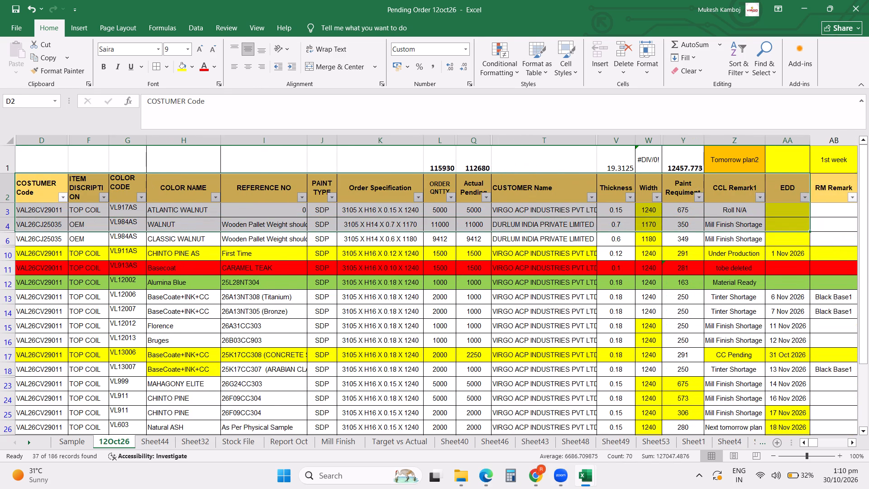
key(ctrl+shift+Down)
key(shift+Down)
key(shift+Up)
key(ctrl+c)
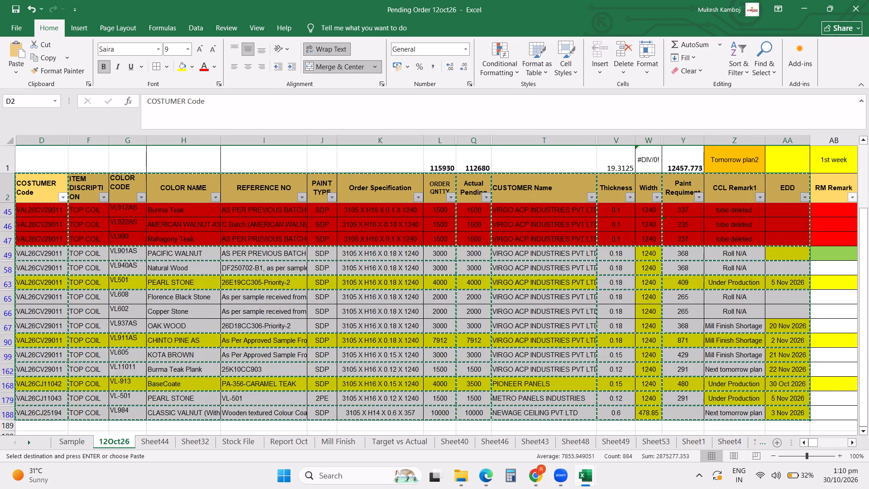
Paste the copied order list into Sheet11 starting at cell A1, over the earlier list.
click(732, 443)
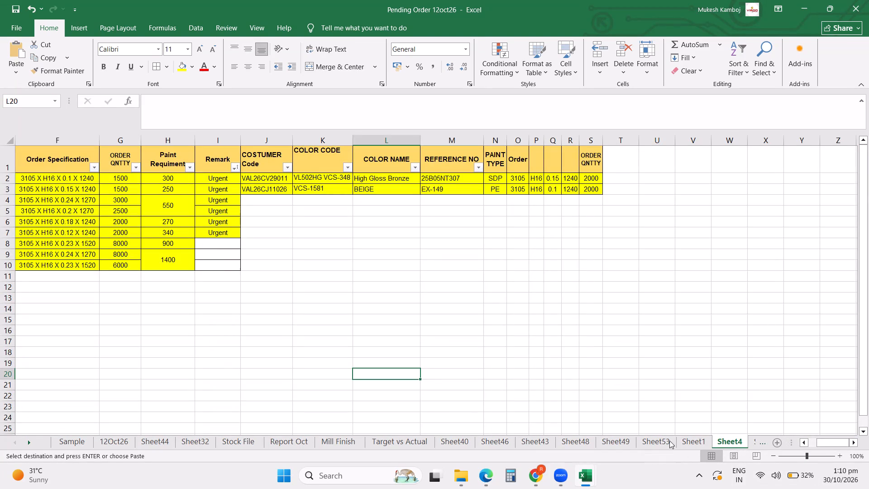
triple_click(32, 441)
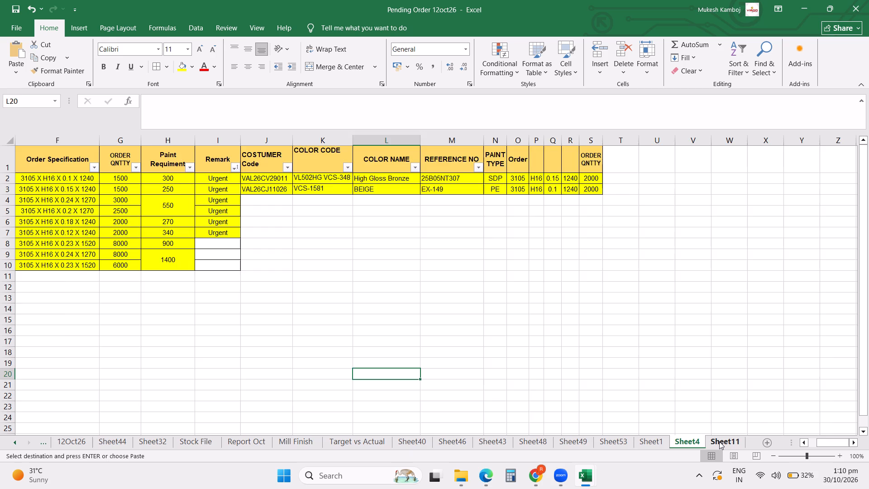
click(719, 441)
click(25, 153)
key(ctrl+v)
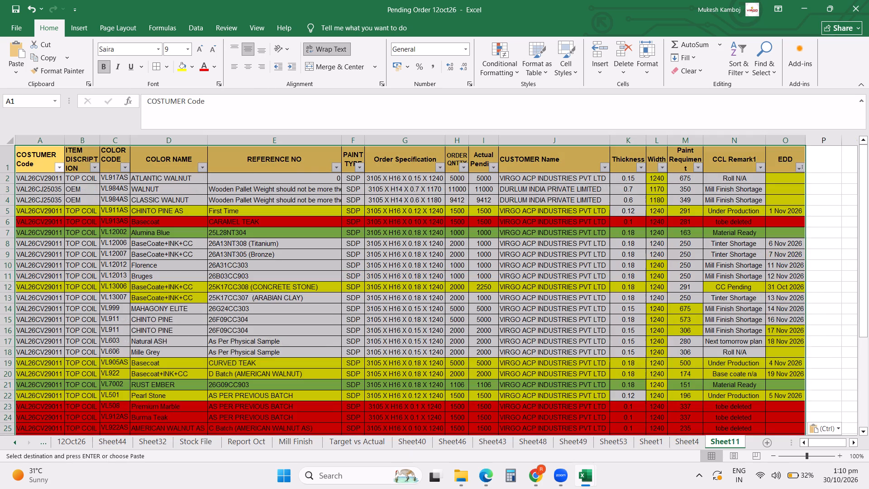
click(297, 288)
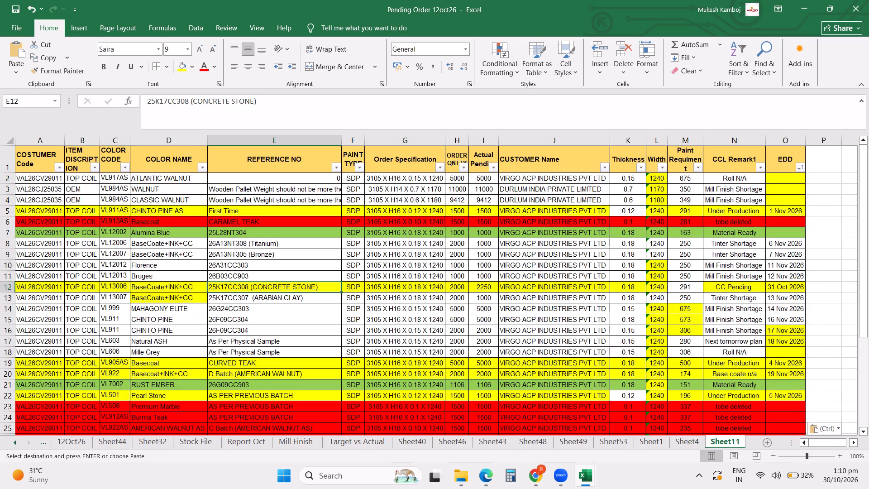
Delete the ITEM DISCRIPTION column from Sheet11.
click(91, 140)
key(ctrl+minus)
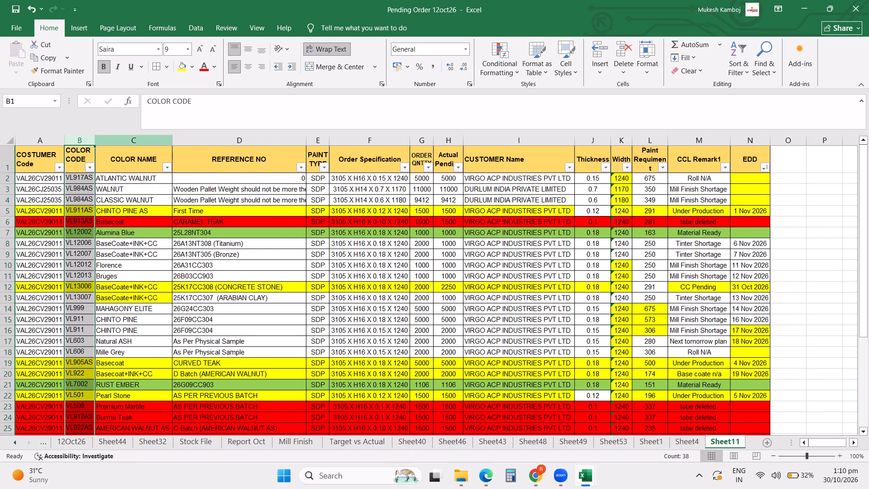
Replace the COSTUMER Code column with a copy of the CUSTOMER Name column.
click(482, 142)
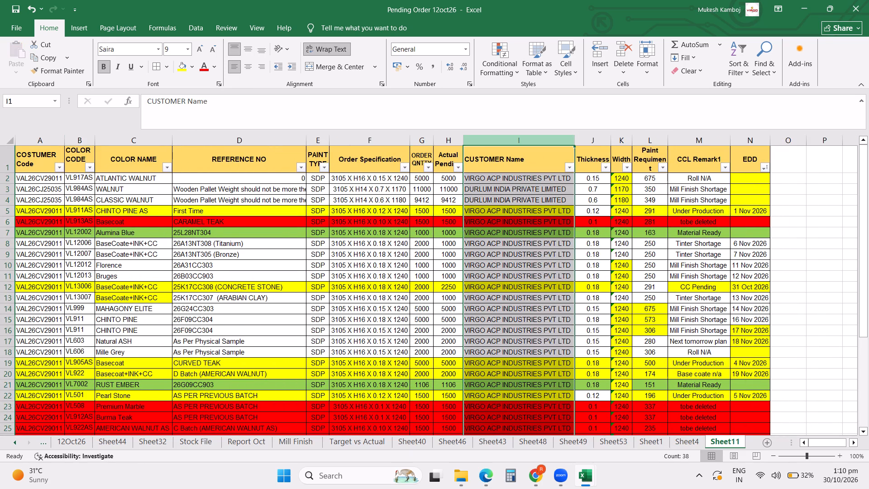
key(ctrl+c)
click(57, 141)
key(ctrl+v)
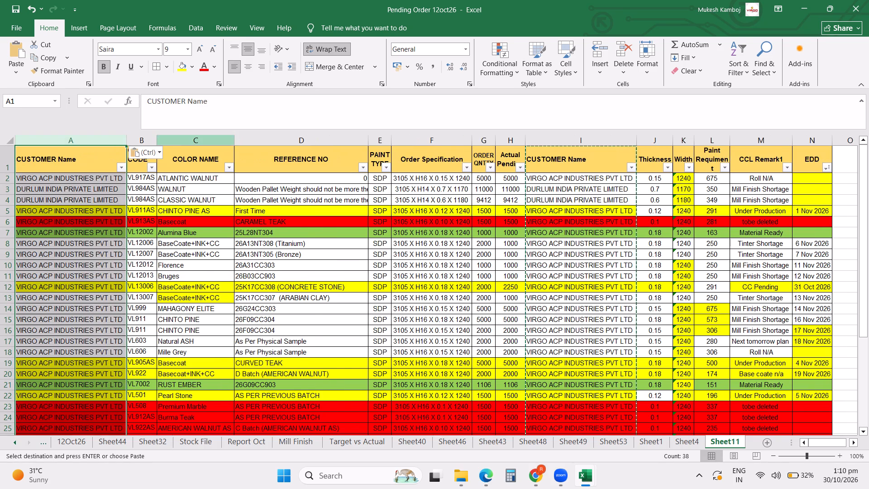
Delete the ORDER QNTTY, duplicate CUSTOMER Name, Thickness, Width and Paint Requiment columns.
click(484, 143)
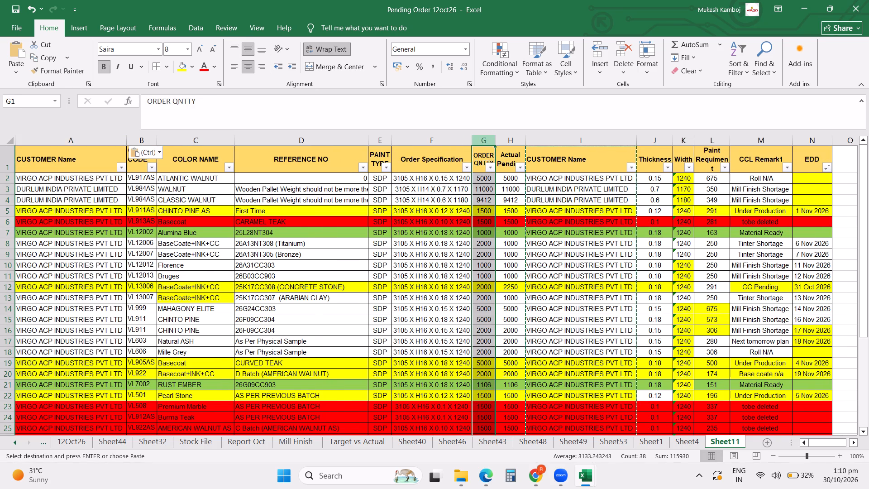
key(ctrl+minus)
click(555, 142)
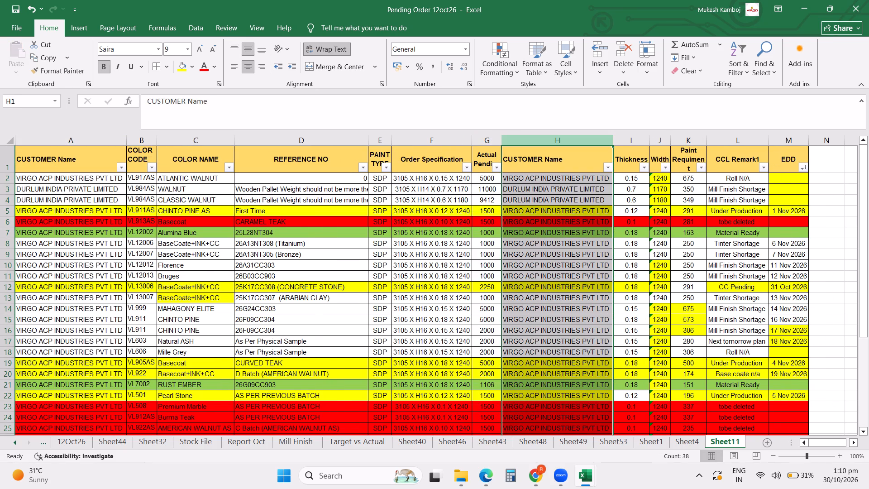
key(ctrl+minus)
key(ctrl+minus)
key(ctrl+minus)
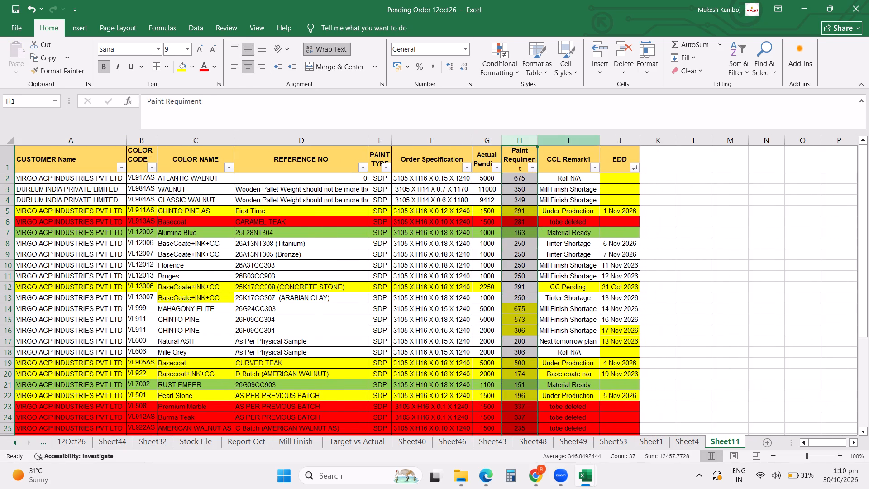
key(ctrl+minus)
click(660, 226)
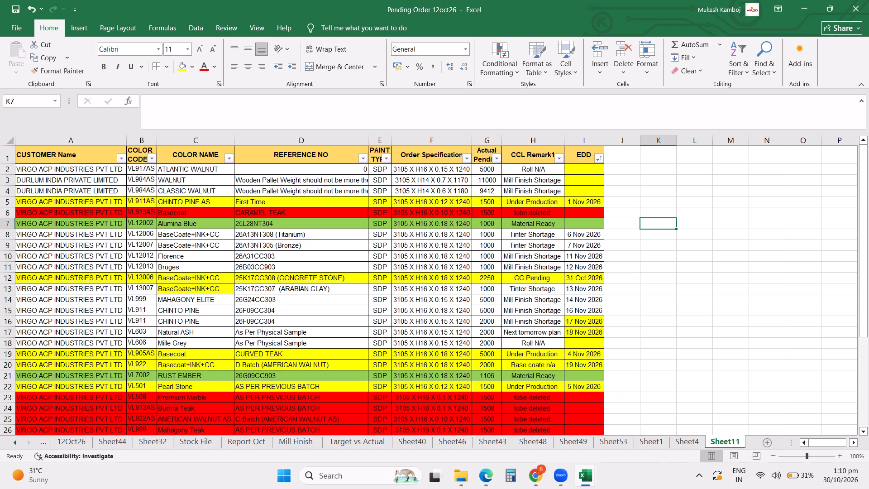
Filter Sheet11's CCL Remark1 column to Material Ready and delete the matching order rows.
click(600, 156)
click(664, 203)
click(554, 158)
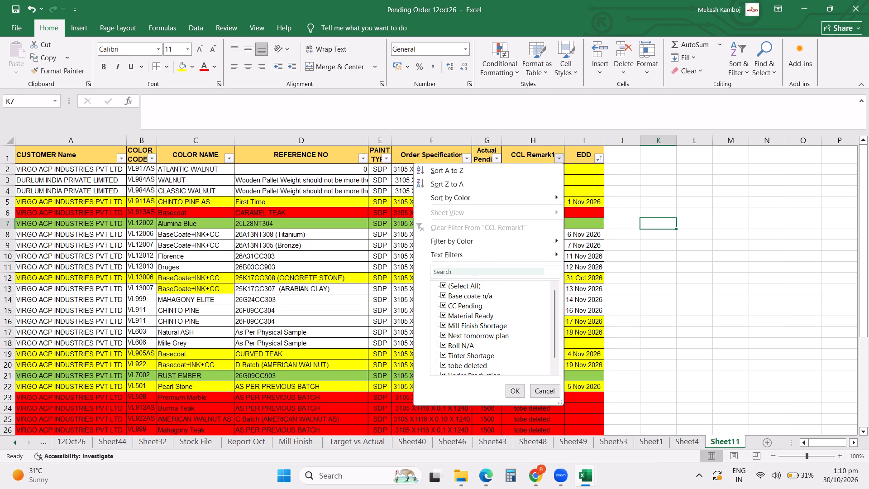
click(458, 284)
click(459, 314)
click(510, 391)
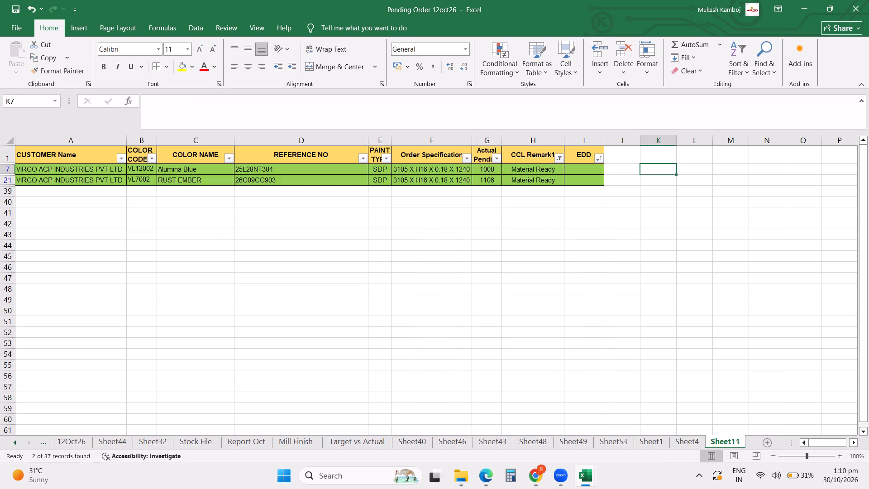
click(7, 169)
click(7, 172)
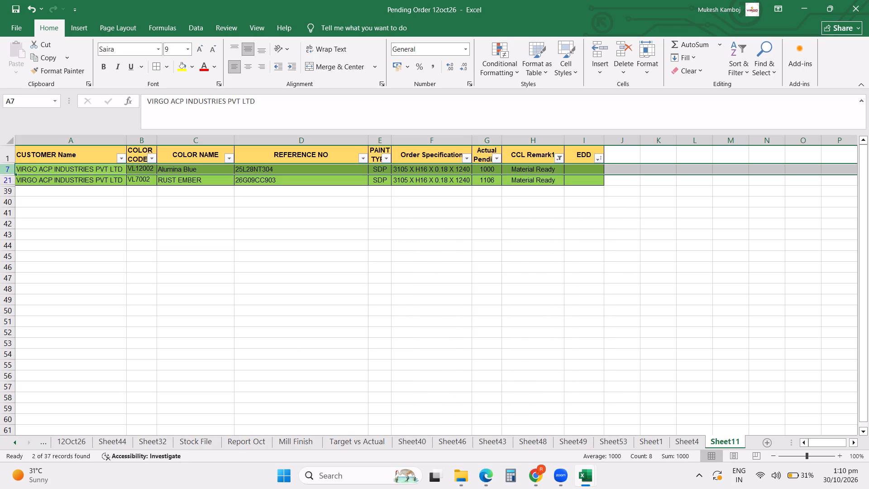
click(65, 195)
click(10, 169)
key(ctrl+minus)
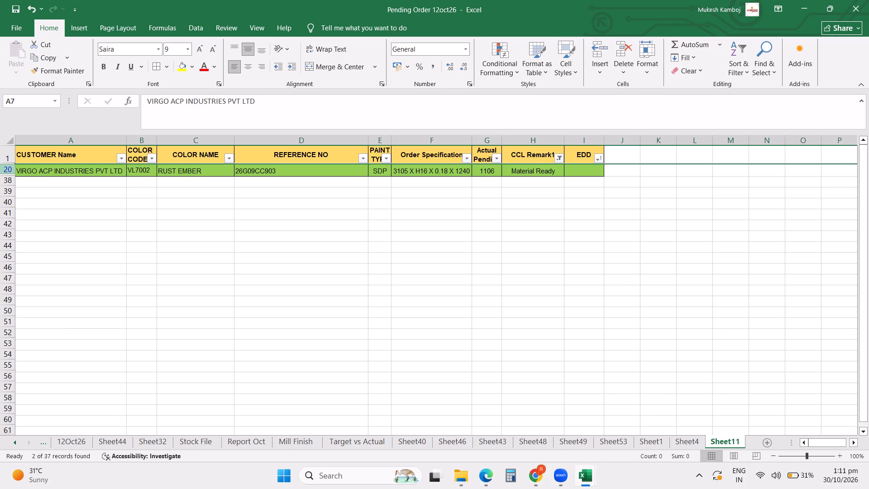
key(ctrl+minus)
click(10, 169)
key(ctrl+minus)
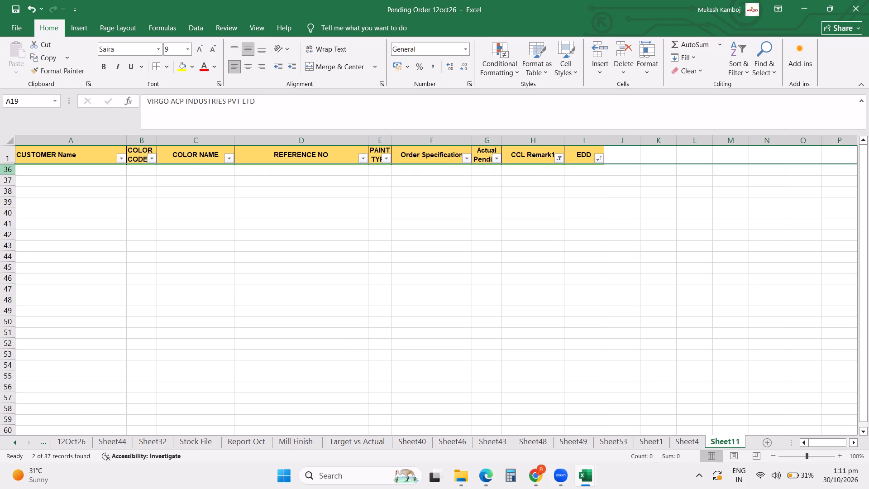
Clear the filter from the CCL Remark1 column.
click(554, 156)
click(560, 158)
click(477, 226)
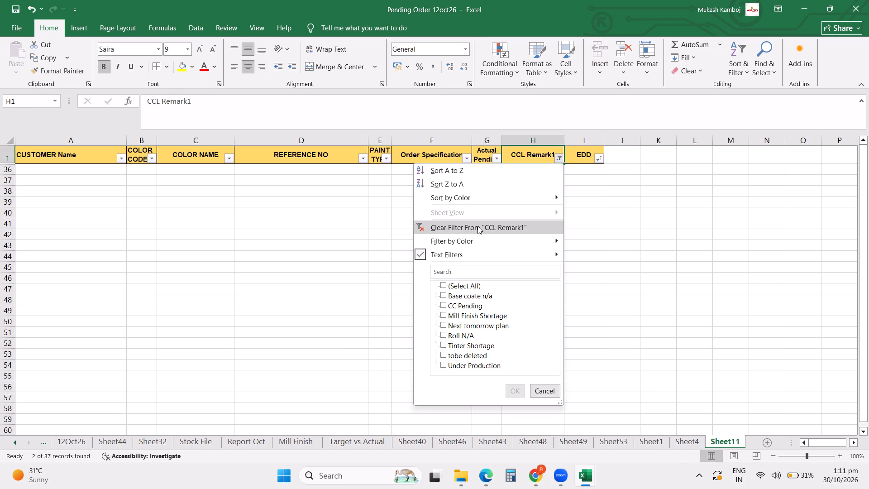
click(631, 278)
Sort the order list by EDD from oldest to newest.
click(600, 158)
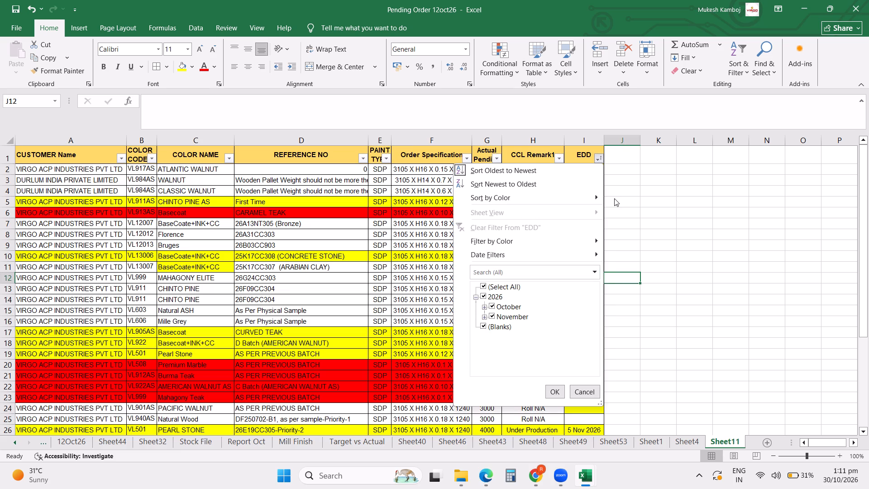
click(501, 173)
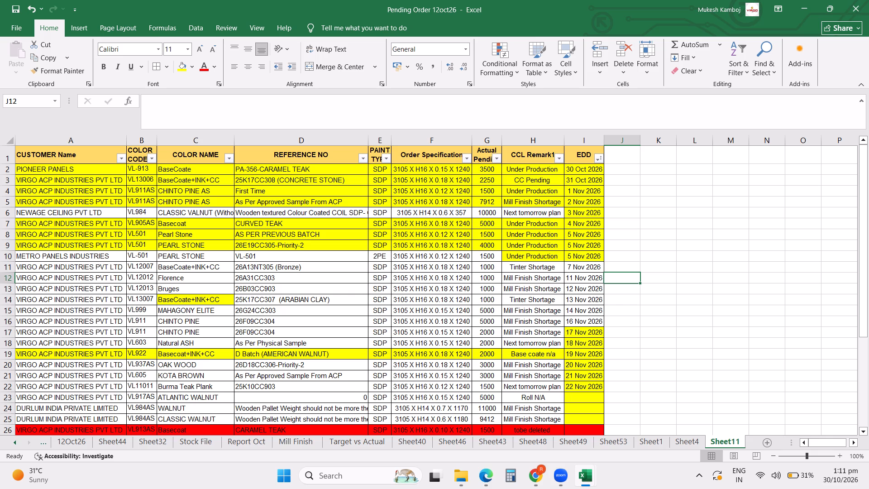
Delete the two DURLUM INDIA PRIVATE LIMITED order rows that have no EDD.
scroll(612, 241, down, 4)
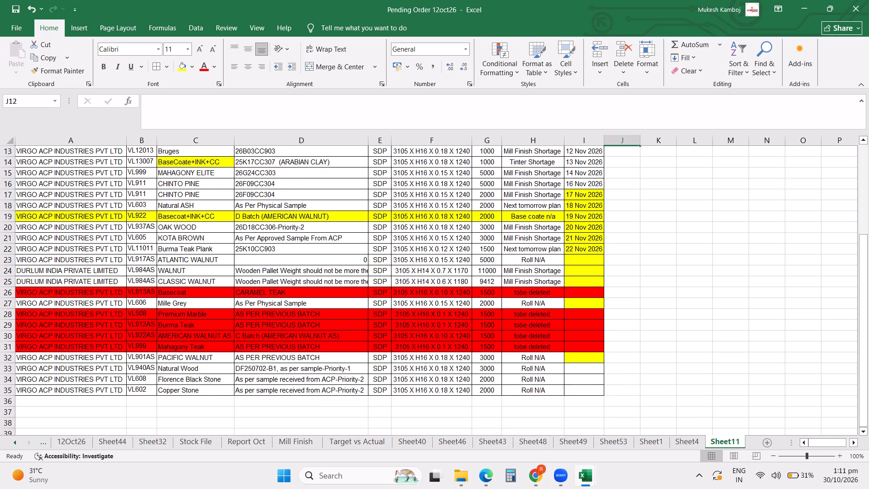
scroll(612, 241, up, 6)
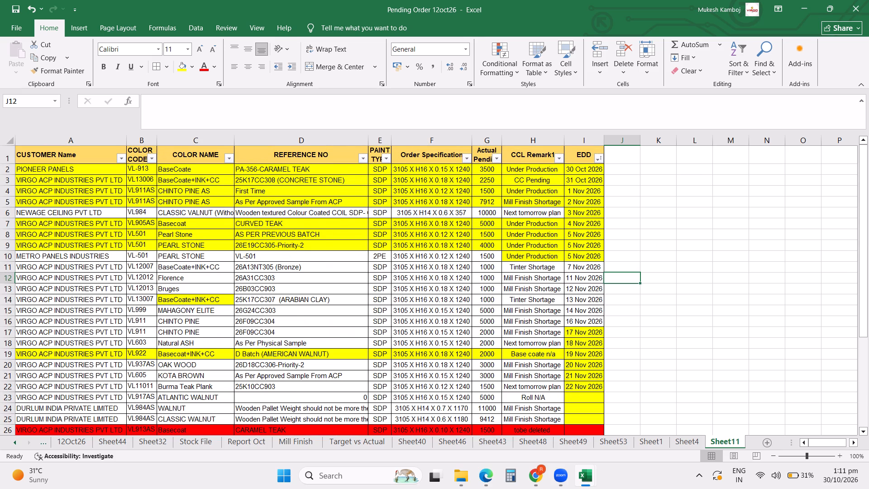
click(586, 194)
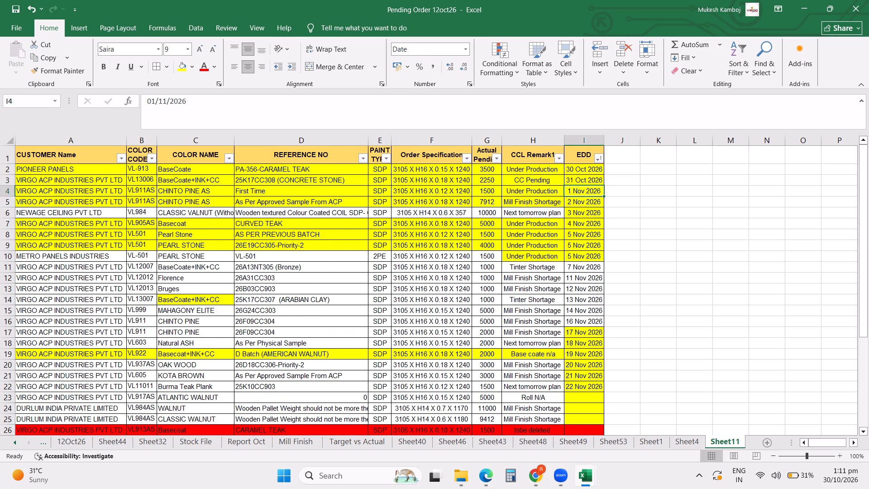
click(574, 394)
scroll(631, 344, down, 1)
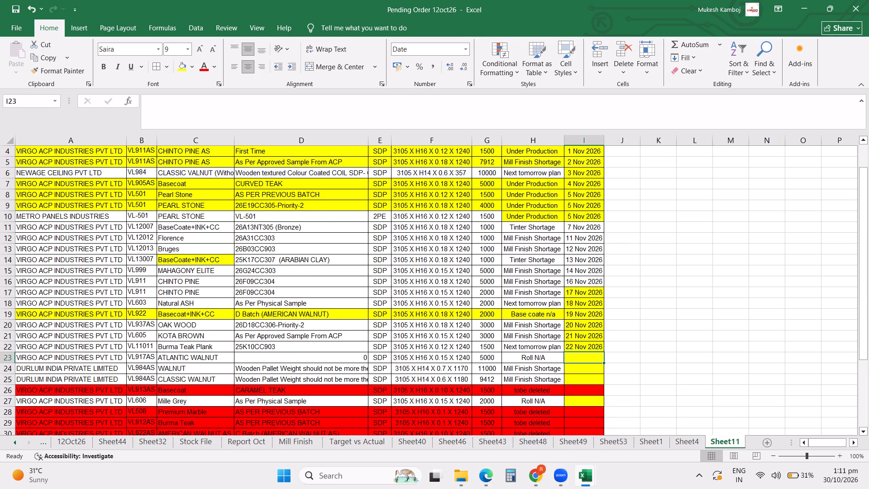
scroll(631, 344, down, 1)
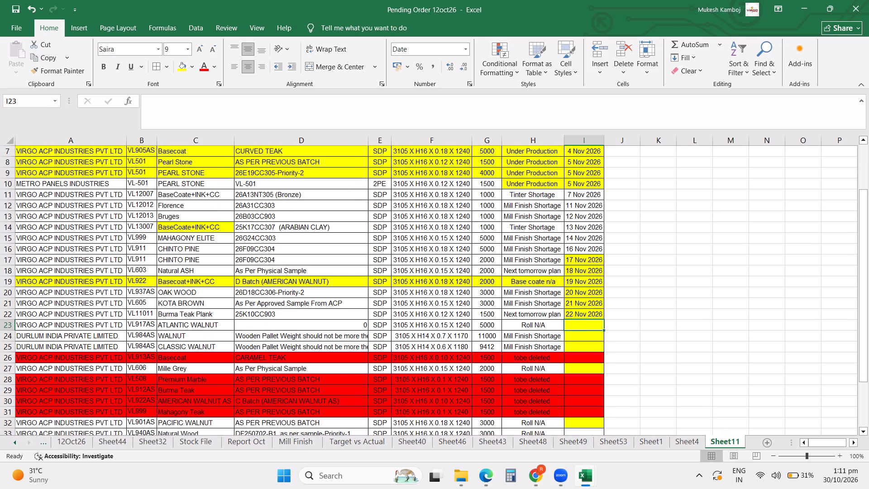
scroll(631, 344, down, 2)
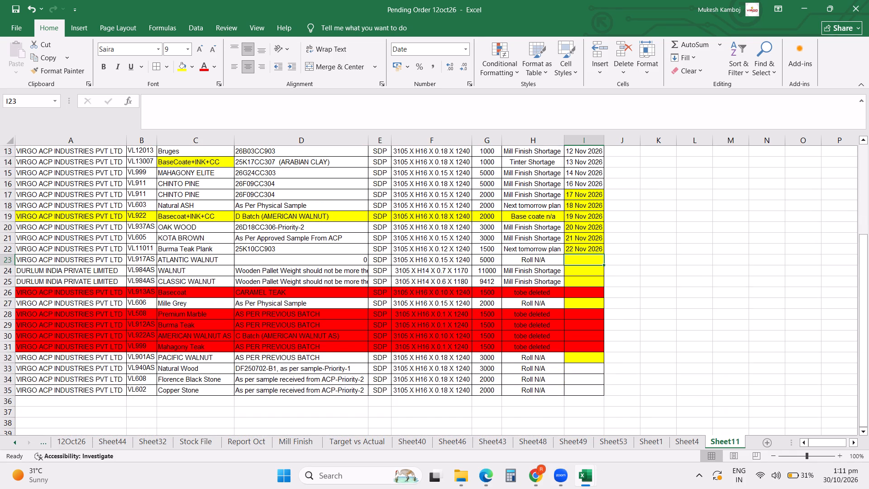
drag(10, 269, 12, 276)
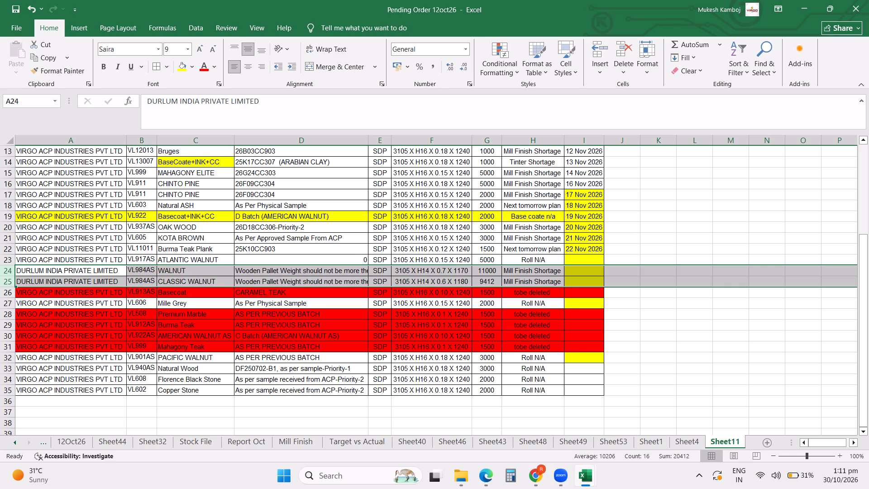
key(ctrl+minus)
click(76, 310)
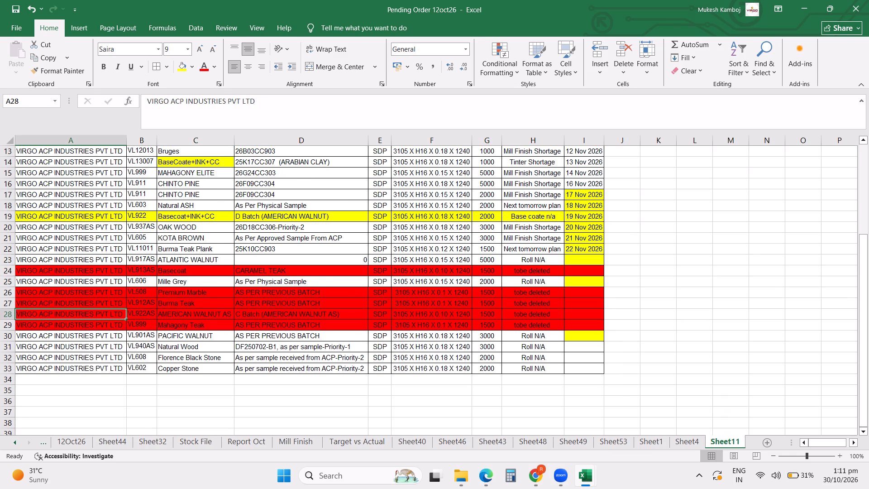
Move the five red tobe deleted order rows to directly below the last order in the list.
scroll(147, 288, up, 5)
scroll(147, 288, down, 4)
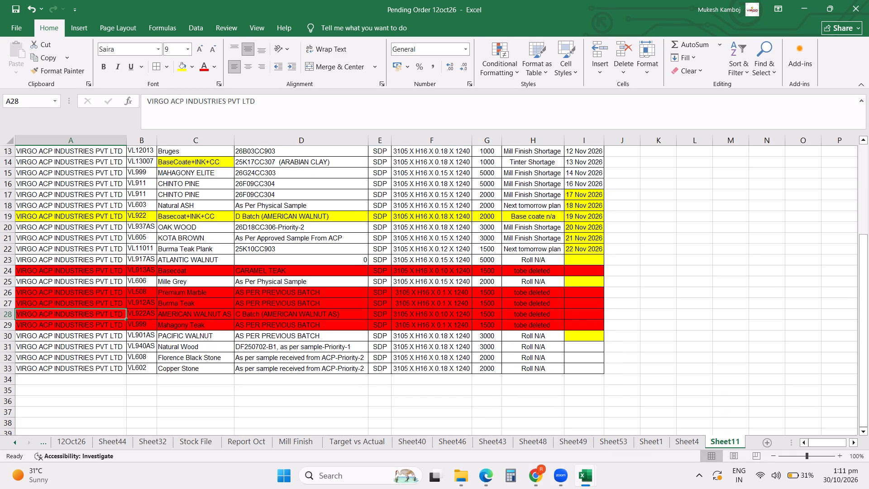
click(6, 269)
key(ctrl+x)
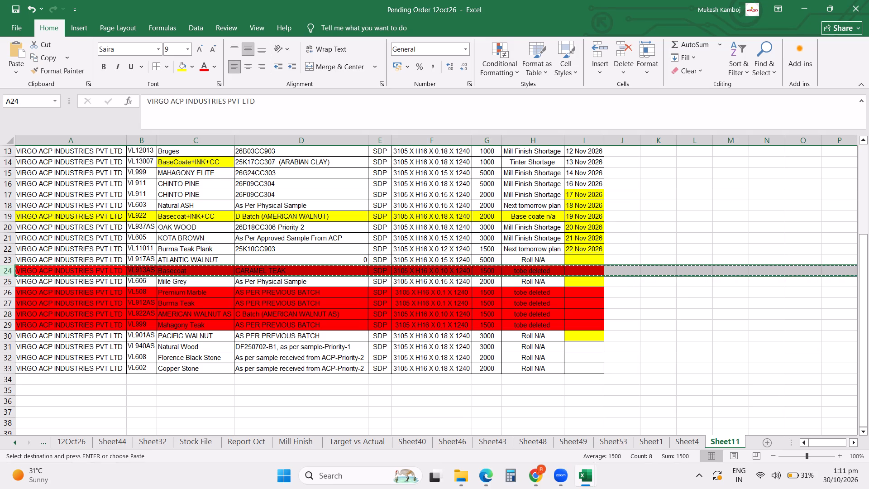
click(1, 383)
click(5, 379)
key(ctrl+v)
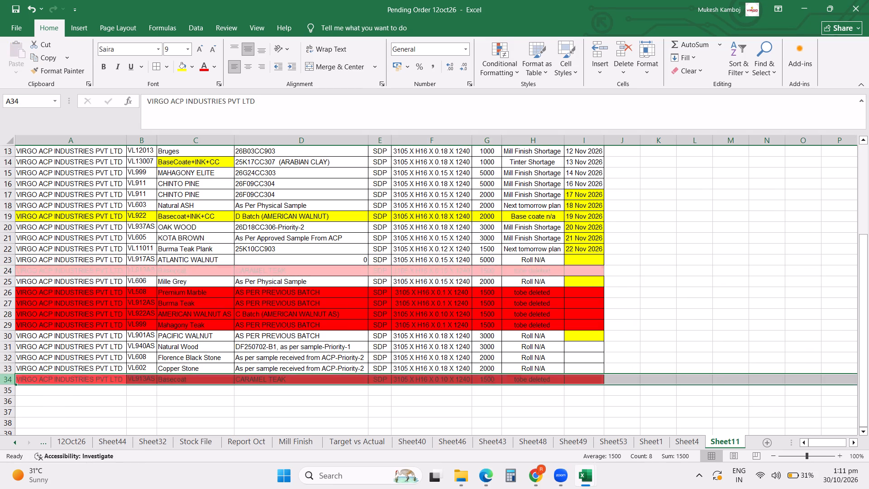
drag(9, 293, 10, 318)
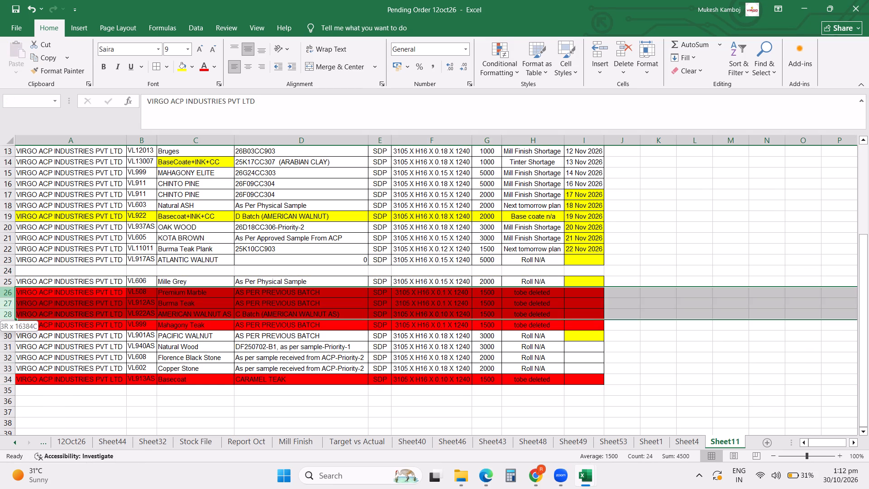
drag(10, 318, 9, 323)
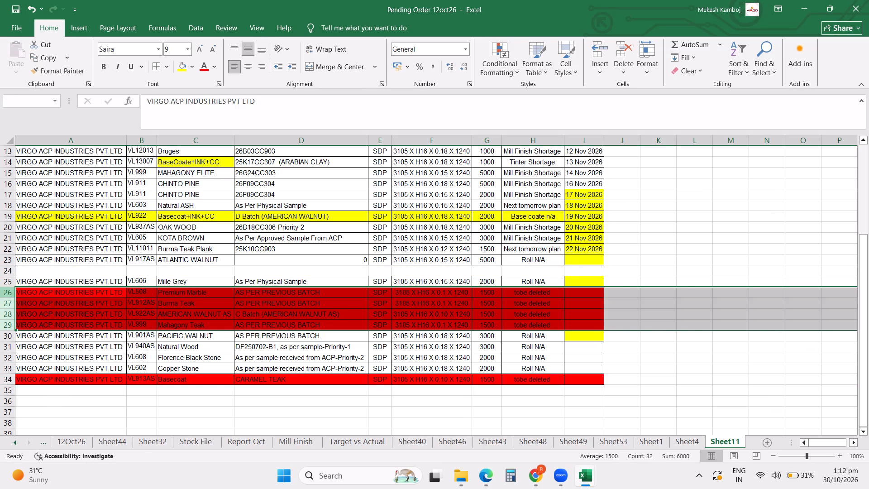
key(ctrl+x)
click(10, 391)
key(ctrl+v)
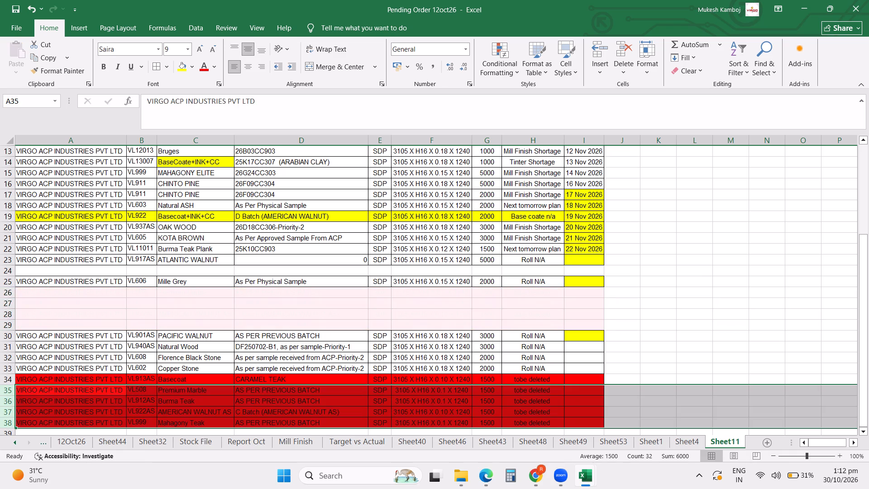
Delete the empty rows left in the list where the tobe deleted orders were.
click(10, 271)
key(ctrl+minus)
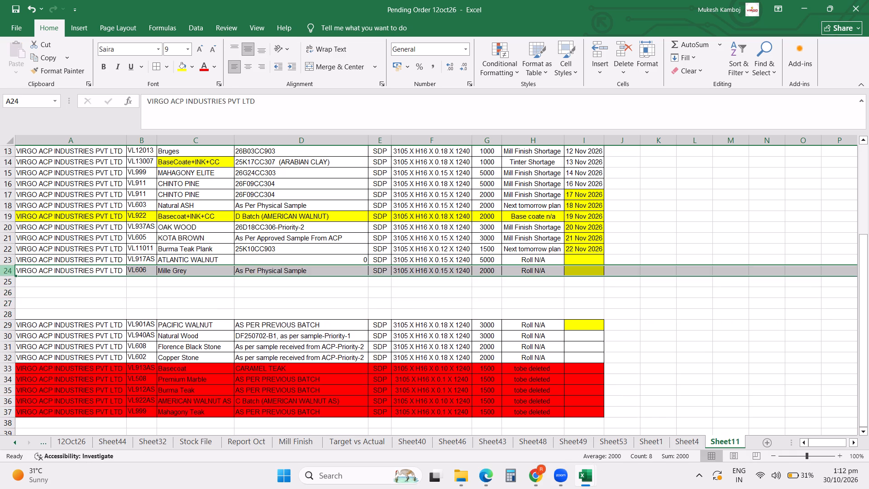
drag(8, 282, 10, 312)
key(ctrl+minus)
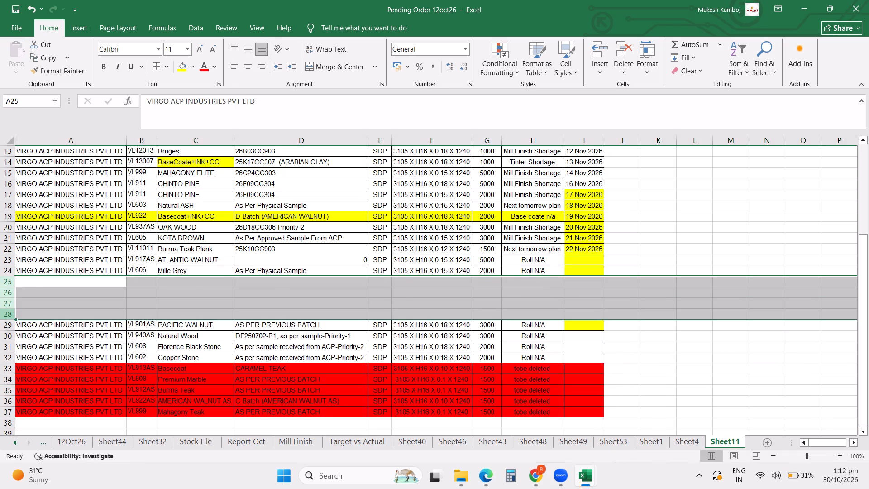
click(325, 284)
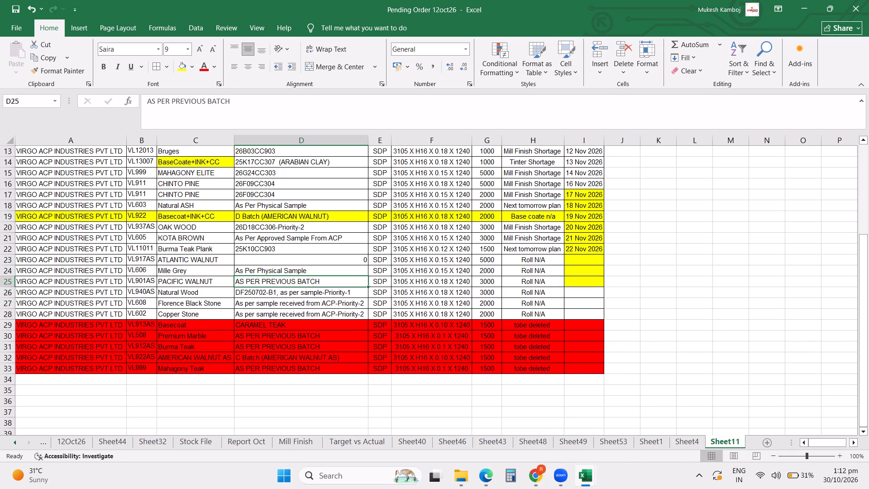
scroll(659, 283, up, 7)
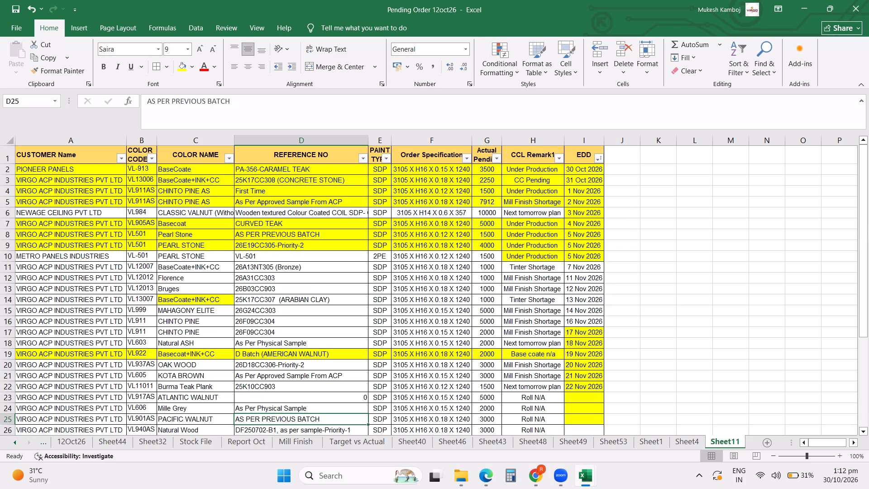
Copy the full order list, from the header row down to the last red tobe deleted row, across CUSTOMER Name through EDD.
click(582, 265)
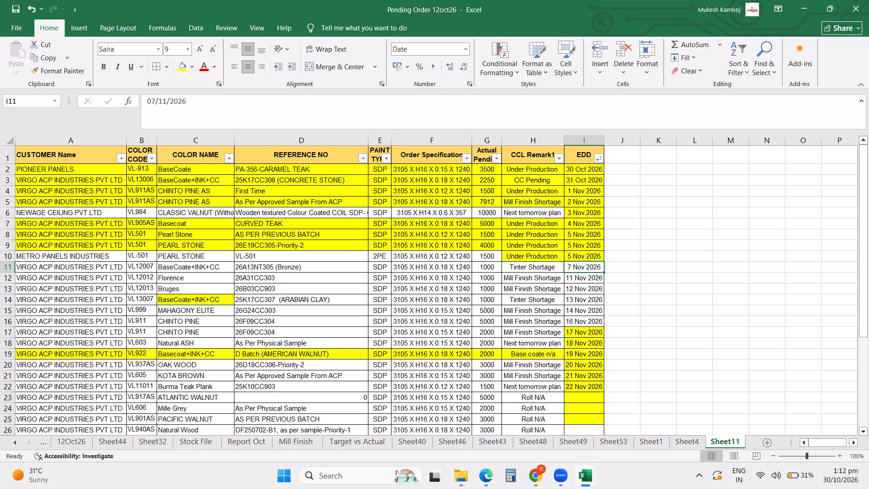
click(679, 383)
scroll(629, 276, up, 9)
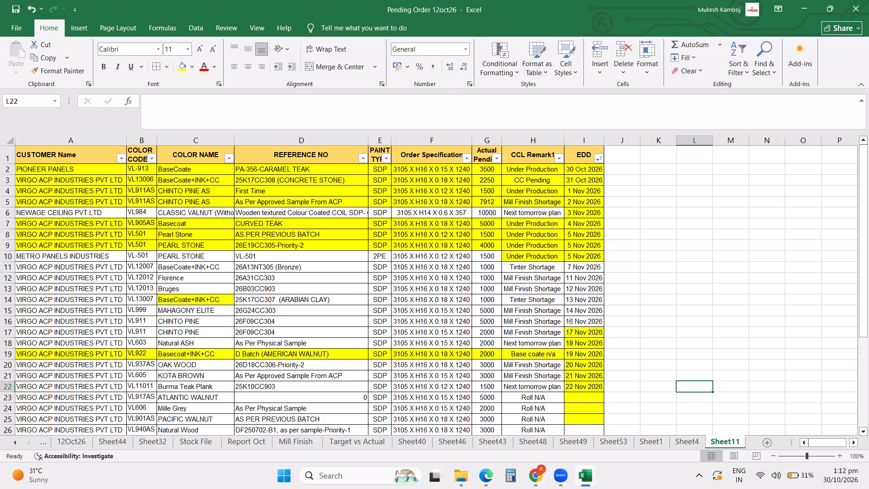
drag(54, 155, 585, 218)
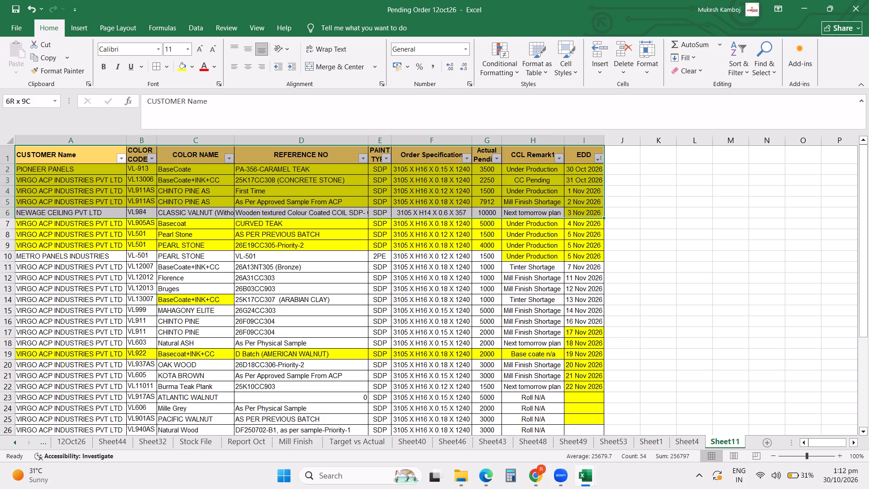
drag(585, 218, 594, 431)
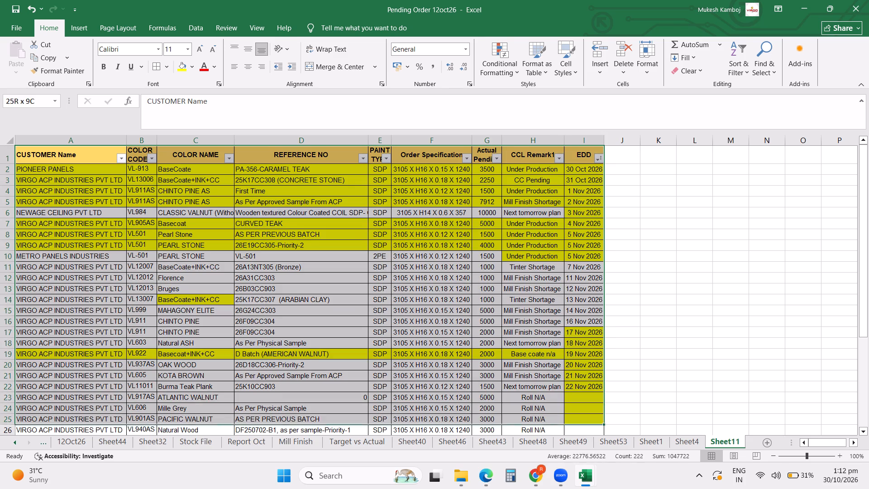
drag(594, 431, 592, 414)
key(ctrl+c)
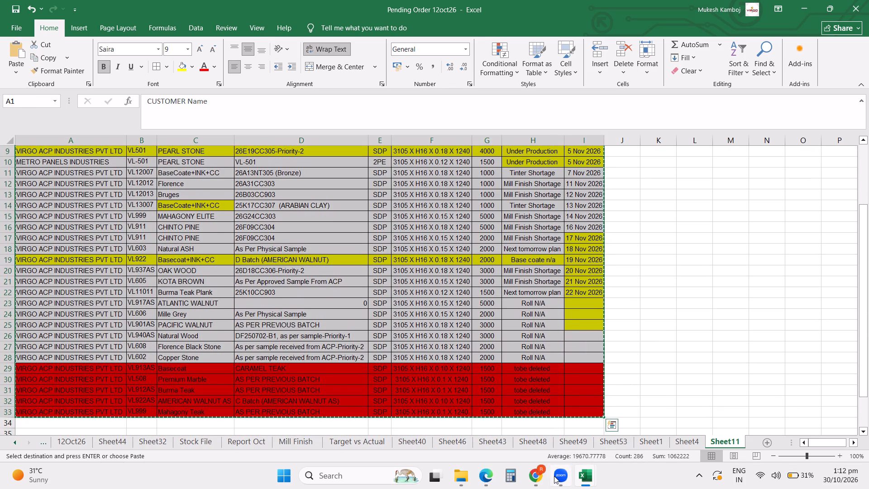
Switch to Google Chrome and look through the Party wise Pending Order sheet of CCL ORDER PROCESS 2025.
click(526, 479)
scroll(361, 256, up, 9)
scroll(363, 45, up, 6)
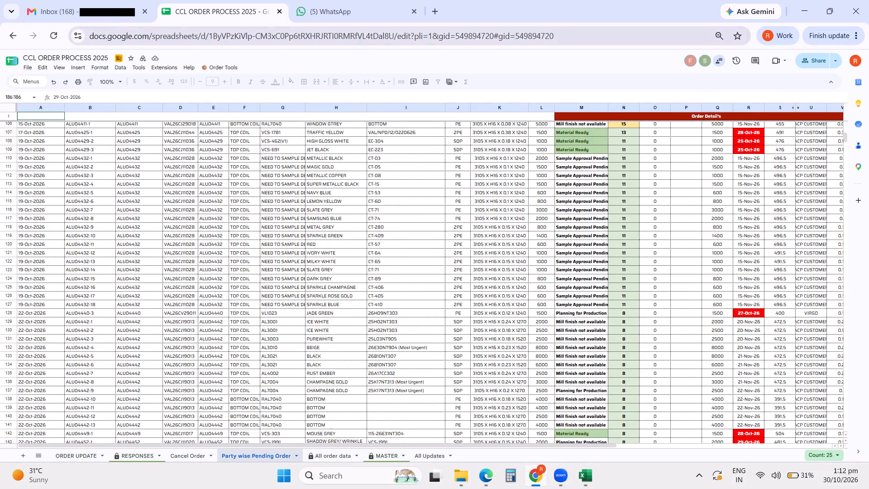